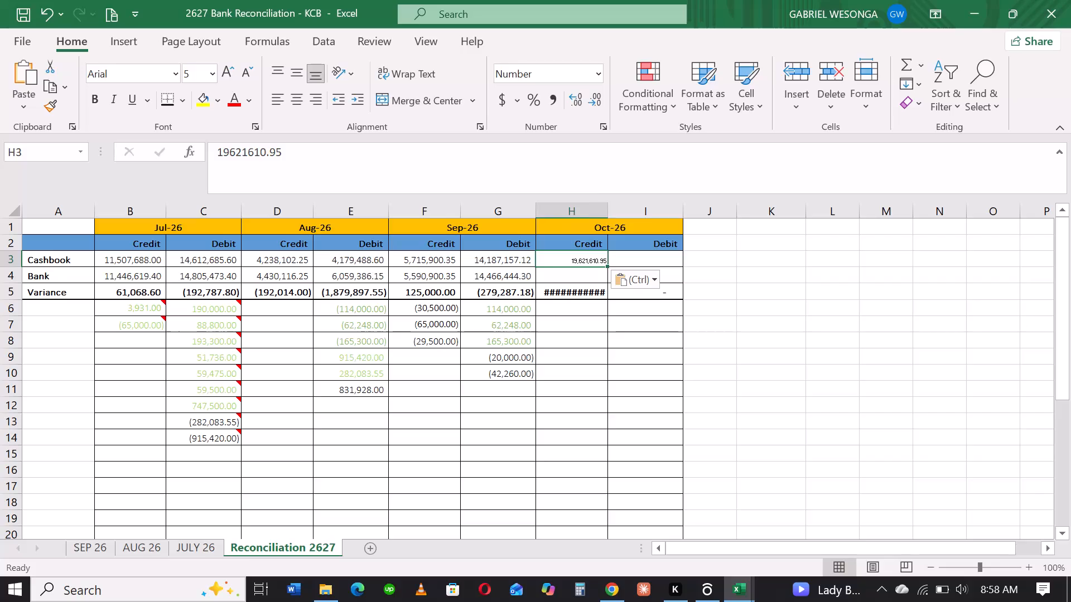
Match the pasted October cashbook credit amount in H3 to the sheet's destination formatting.
left_click(641, 259)
left_click(585, 256)
right_click(584, 255)
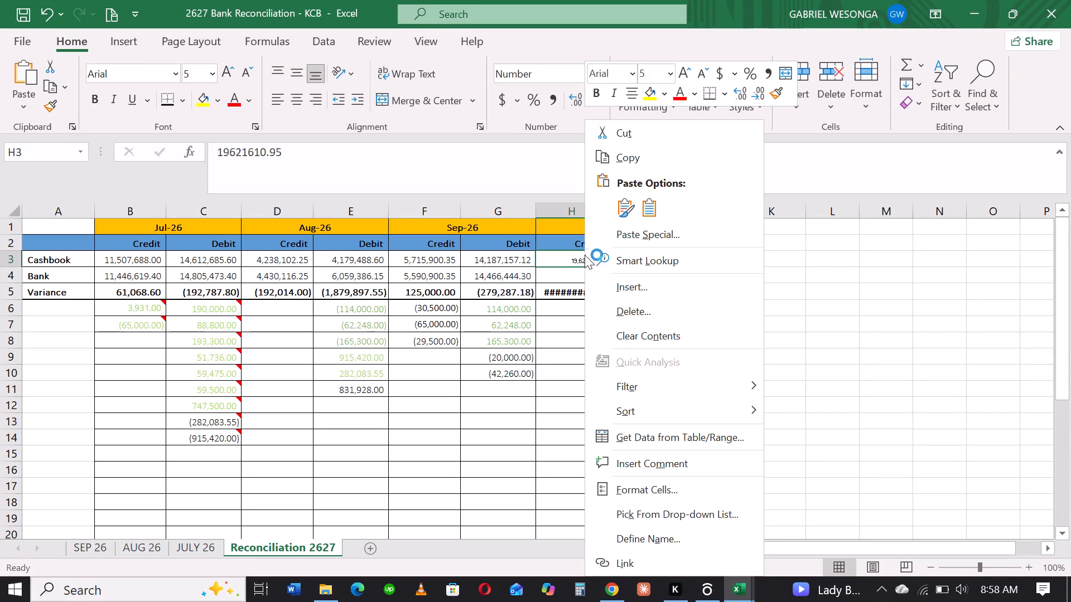
left_click(819, 269)
left_click(629, 280)
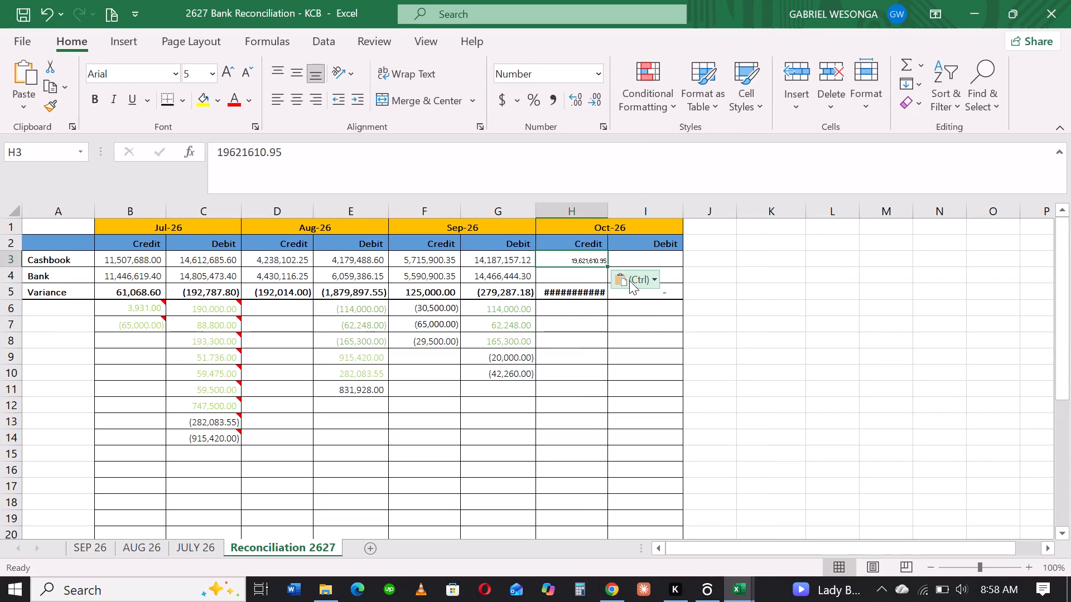
left_click(649, 328)
left_click(760, 305)
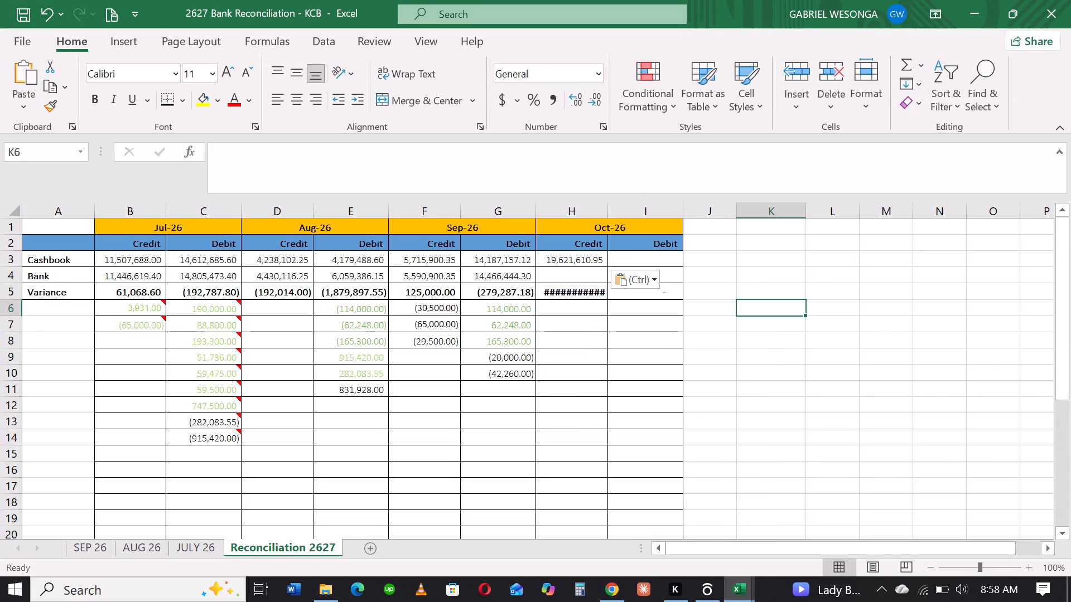
Copy the KCB credit total 13,470,065.10 from the Detail Trial Balance in Chrome into October cashbook debit cell I3, matching destination formatting.
left_click(643, 251)
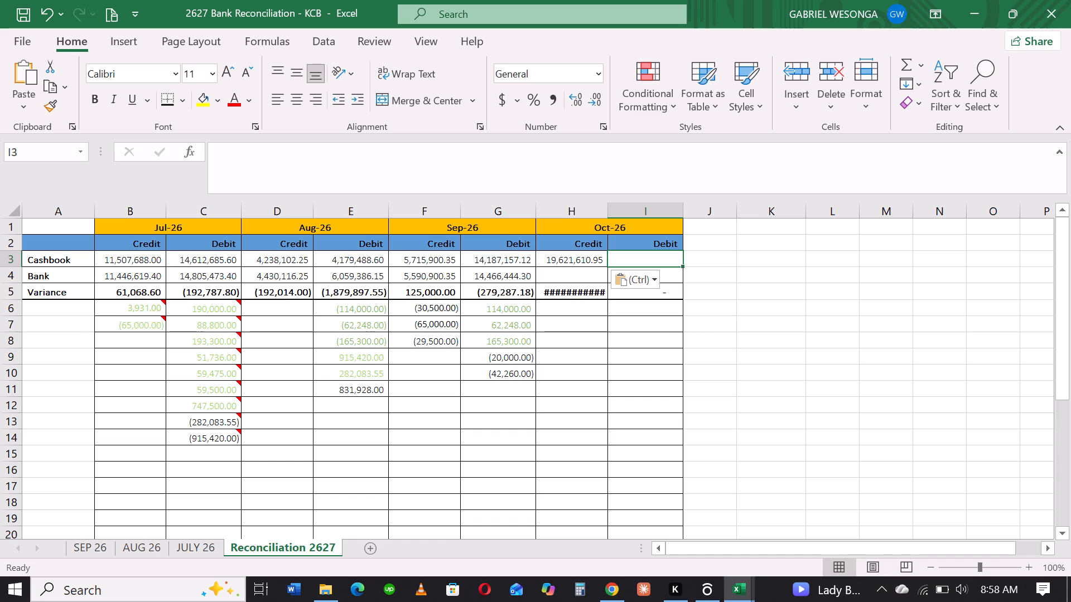
left_click(798, 331)
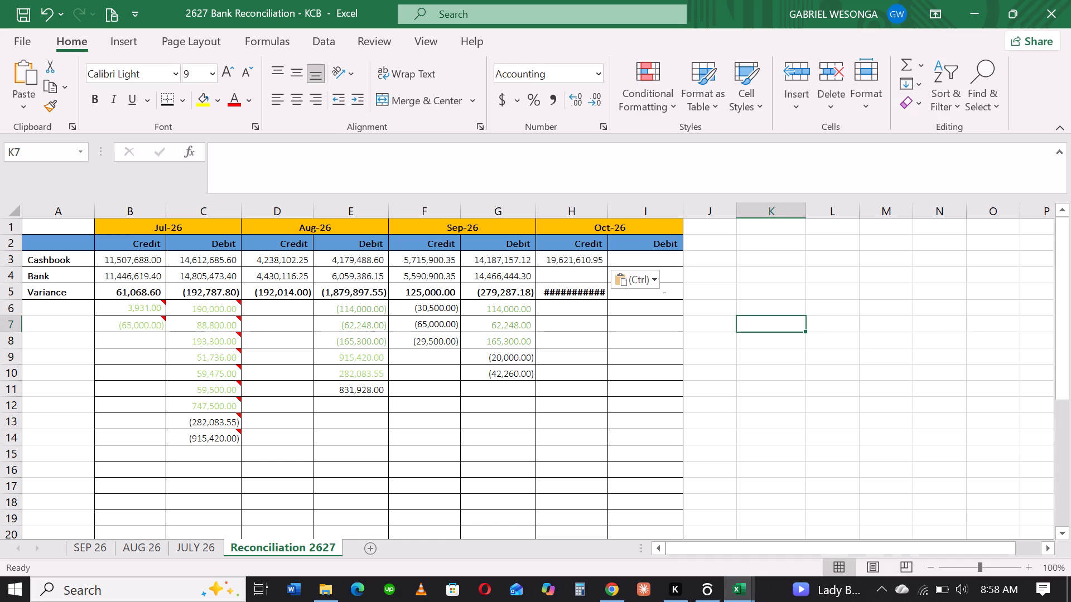
left_click(634, 259)
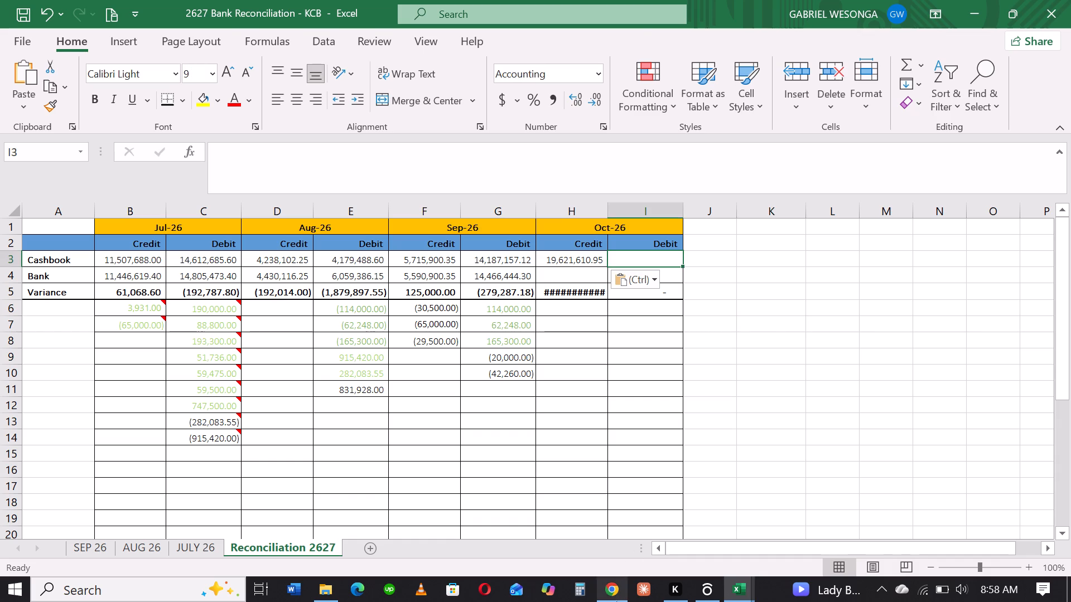
left_click(616, 601)
double_click(764, 333)
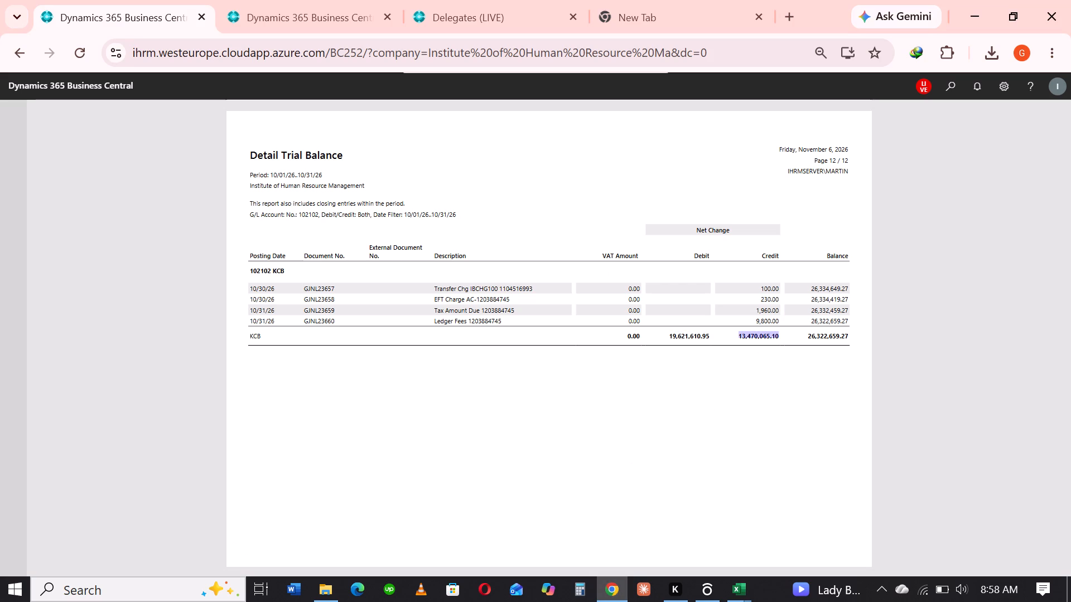
key("ctrl+c")
left_click(738, 588)
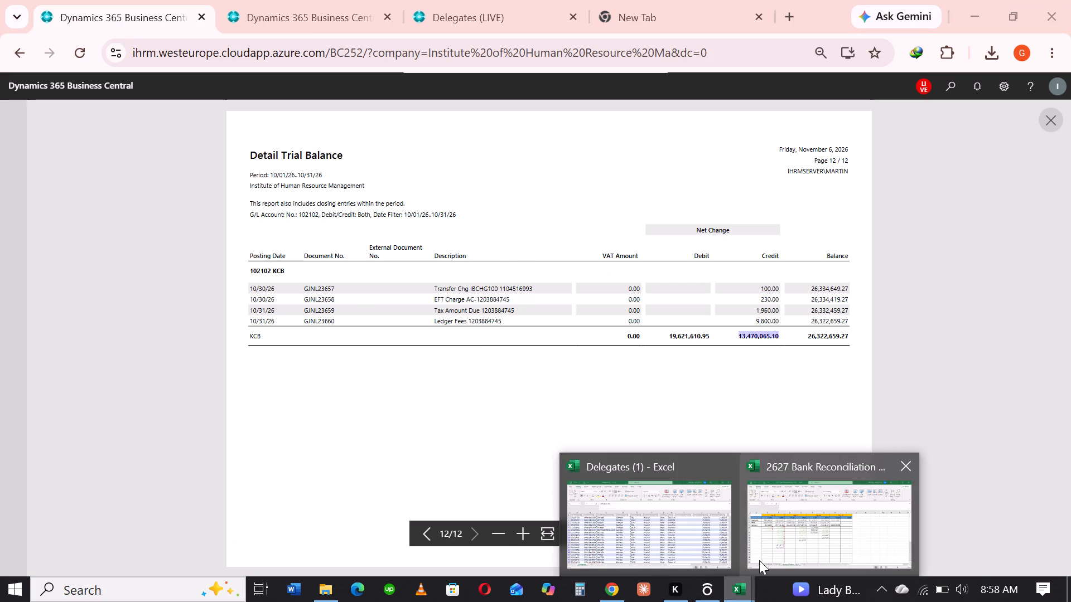
left_click(841, 513)
key("ctrl+v")
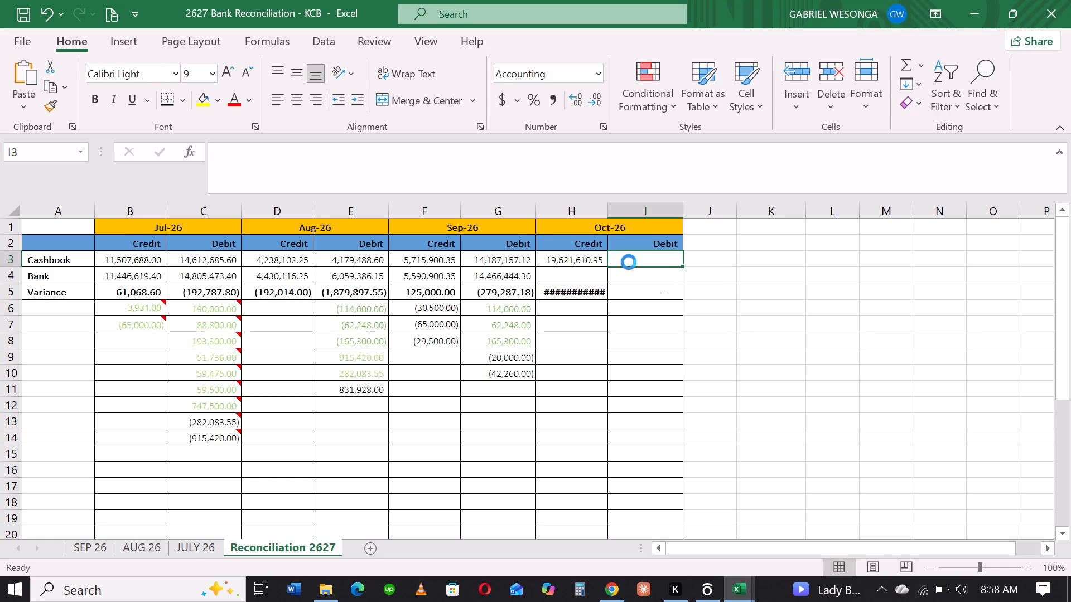
left_click(707, 284)
left_click(722, 335)
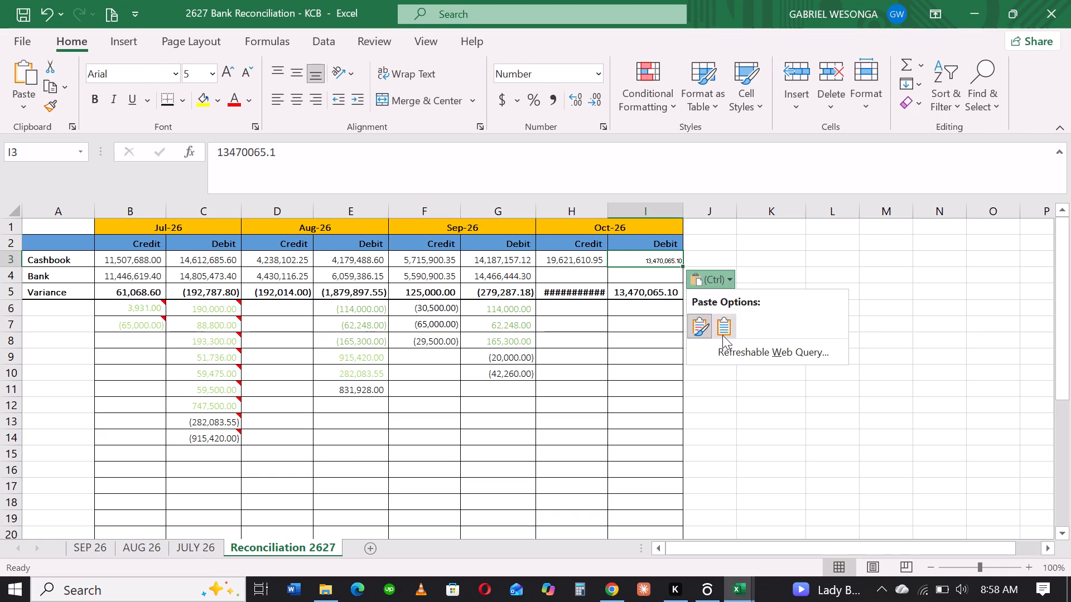
left_click(822, 333)
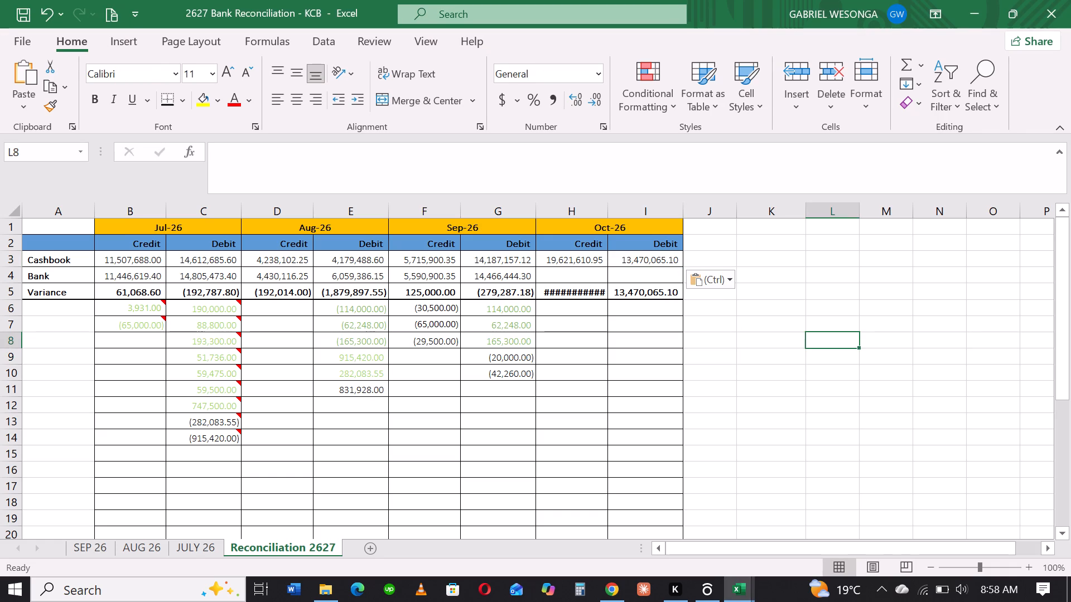
Enter 22082528.10 as the October bank credit amount in H4.
left_click(559, 278)
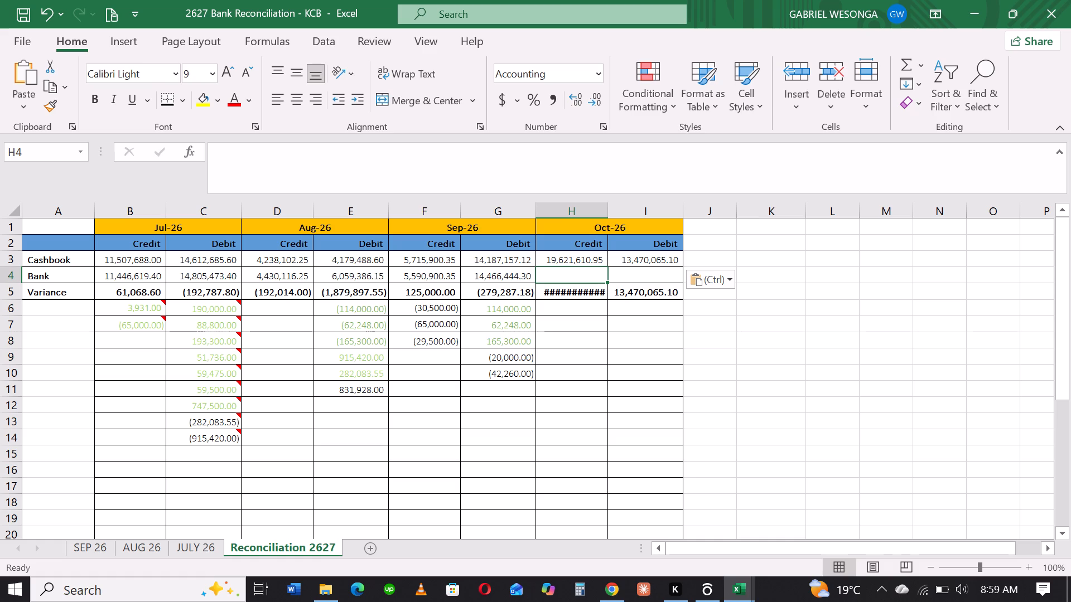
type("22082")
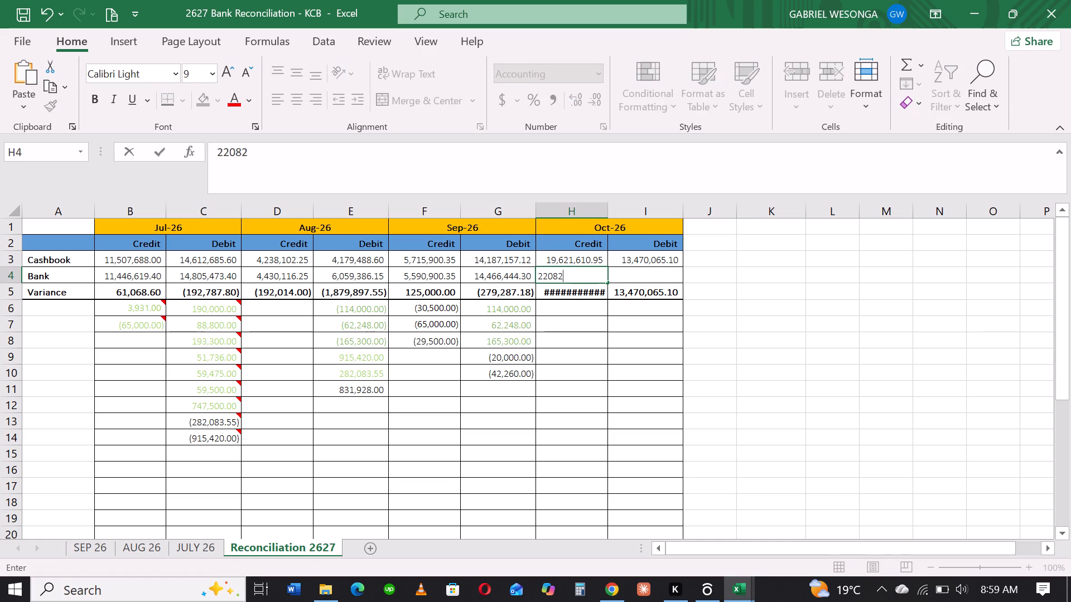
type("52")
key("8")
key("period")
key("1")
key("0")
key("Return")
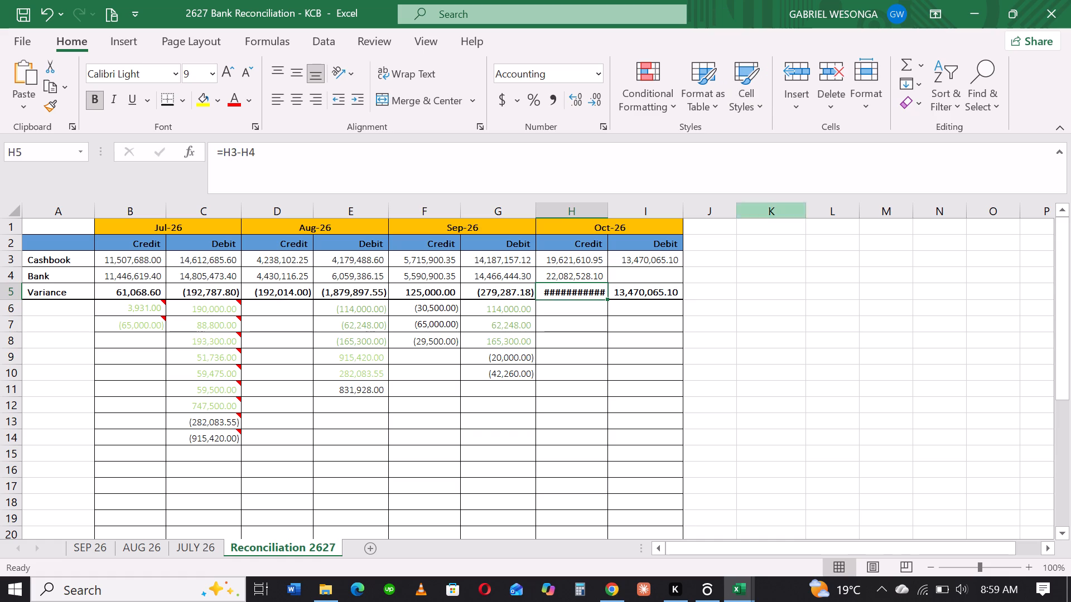
Auto-fit the October credit column H to its contents.
left_click(630, 275)
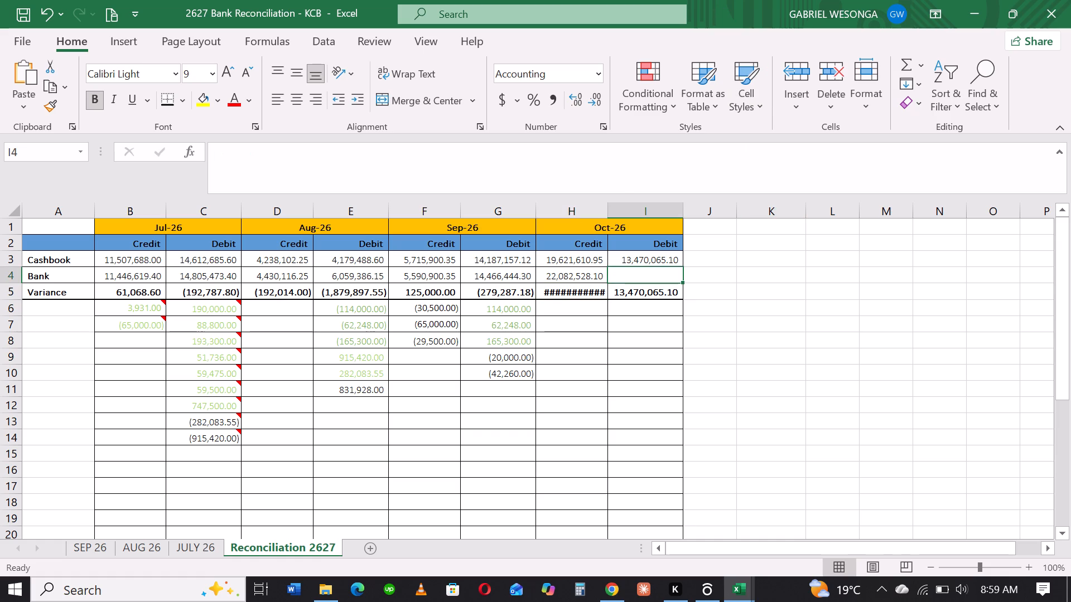
double_click(611, 210)
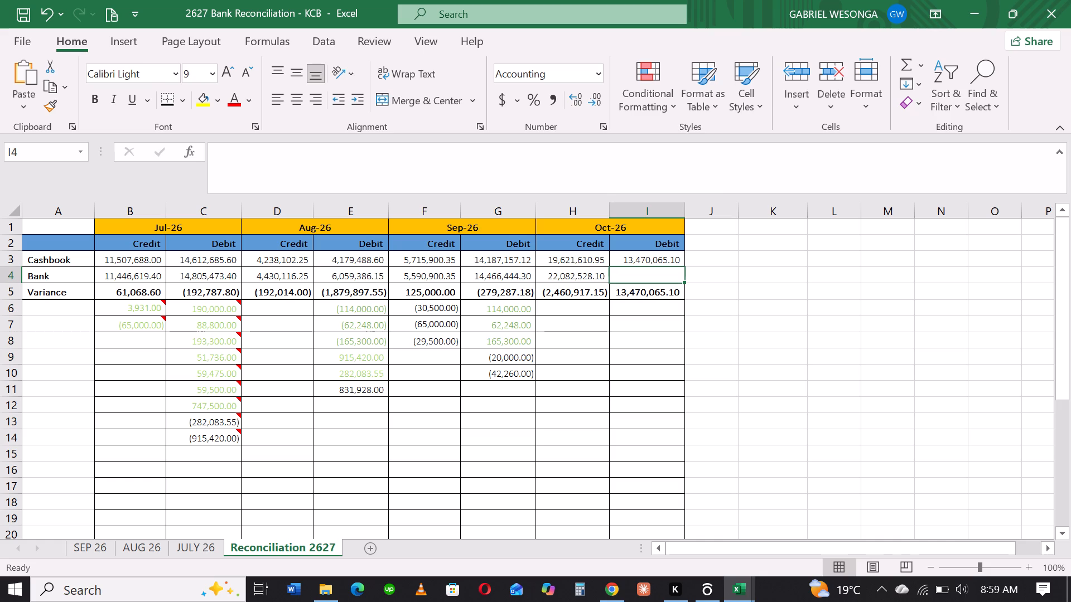
Enter 13325579.40 as the October bank debit amount in I4.
type("13")
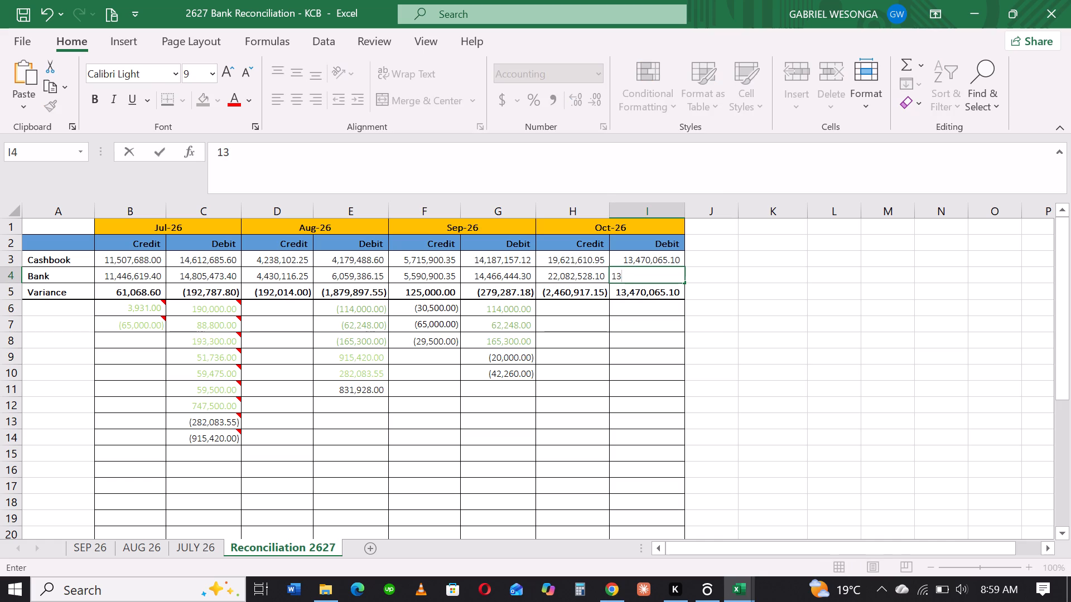
type("325")
type("57")
type("9.40")
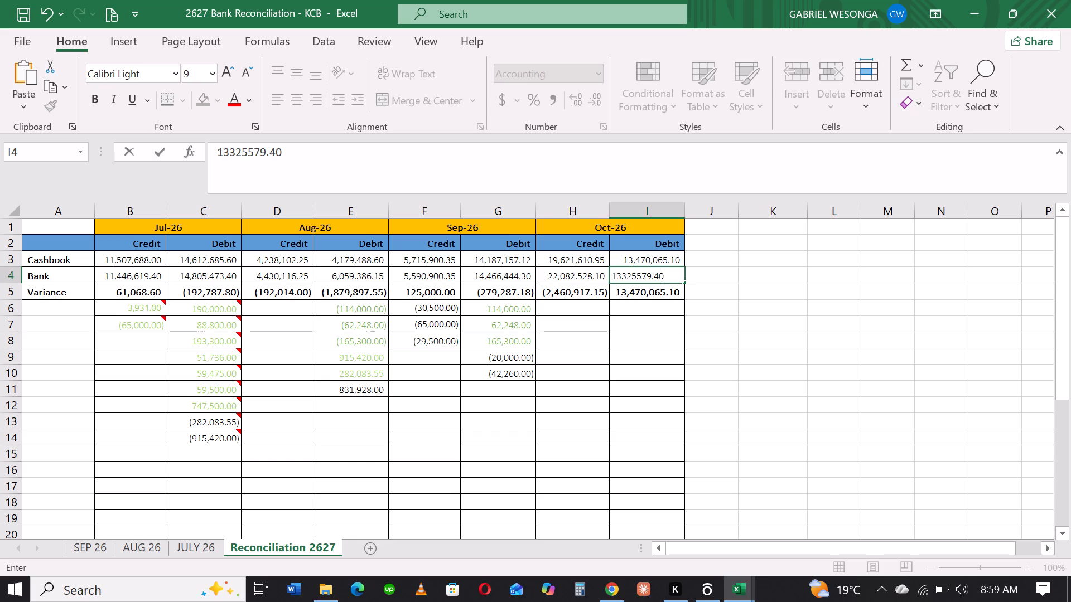
key("Return")
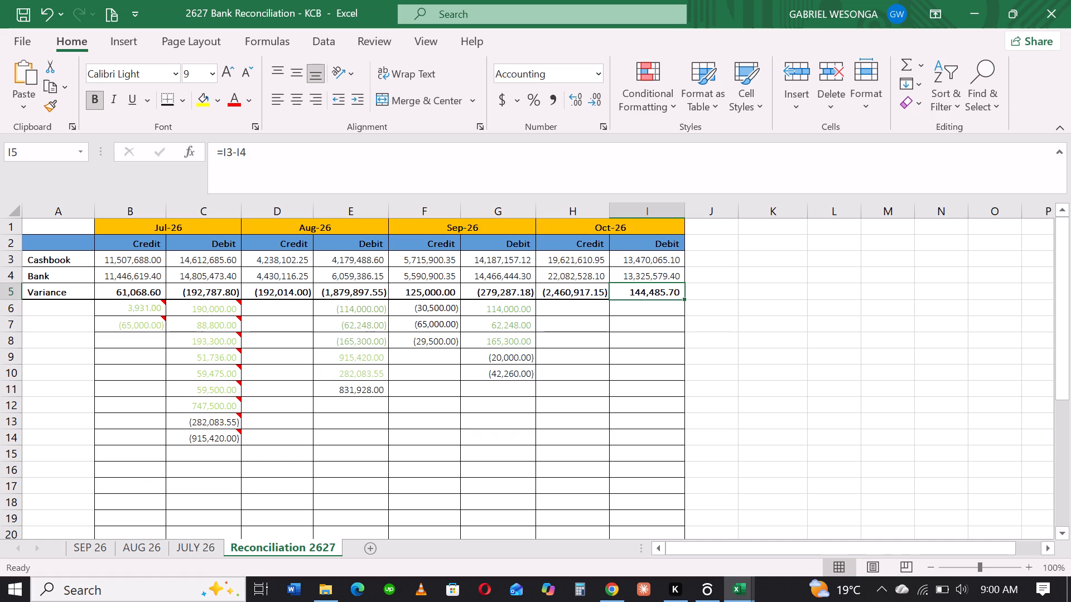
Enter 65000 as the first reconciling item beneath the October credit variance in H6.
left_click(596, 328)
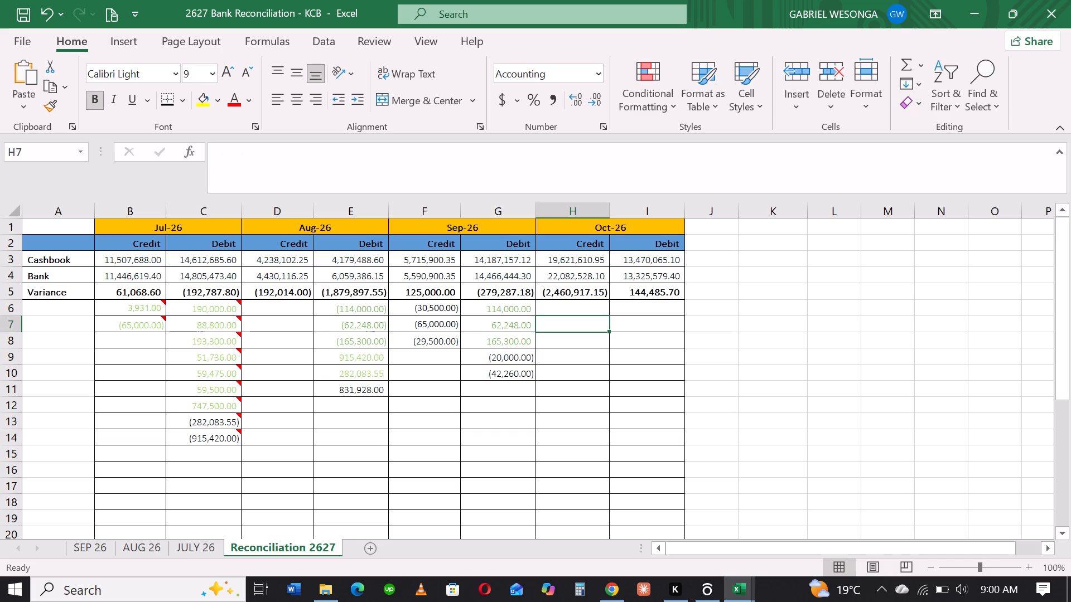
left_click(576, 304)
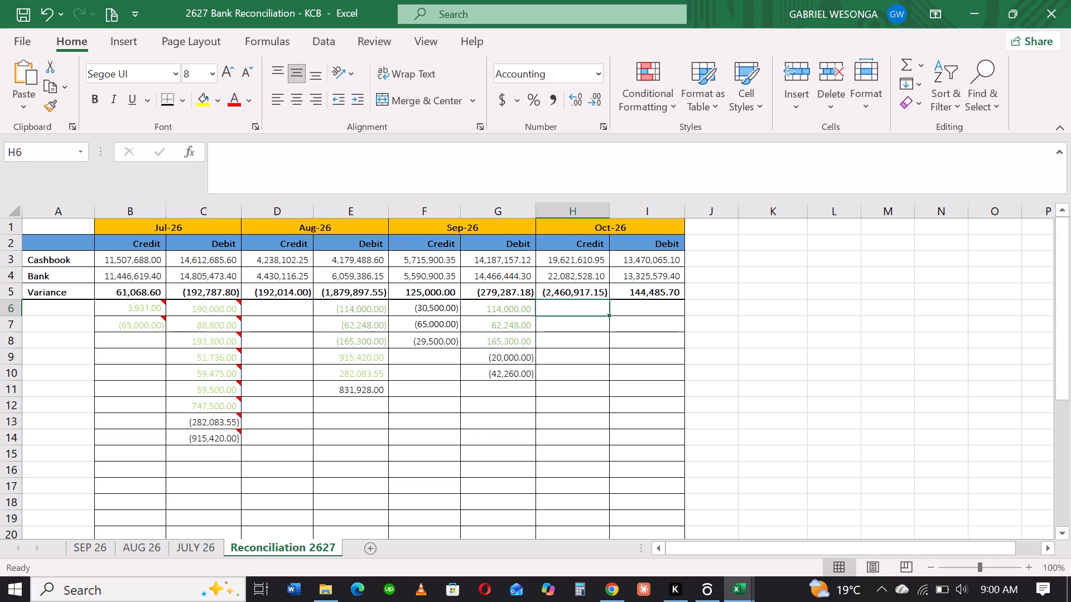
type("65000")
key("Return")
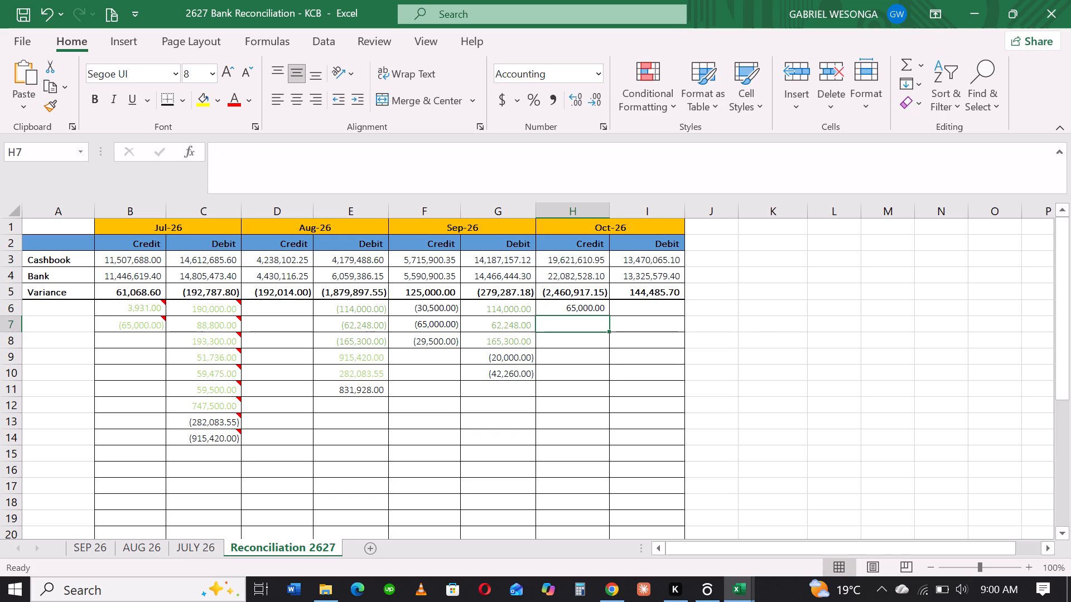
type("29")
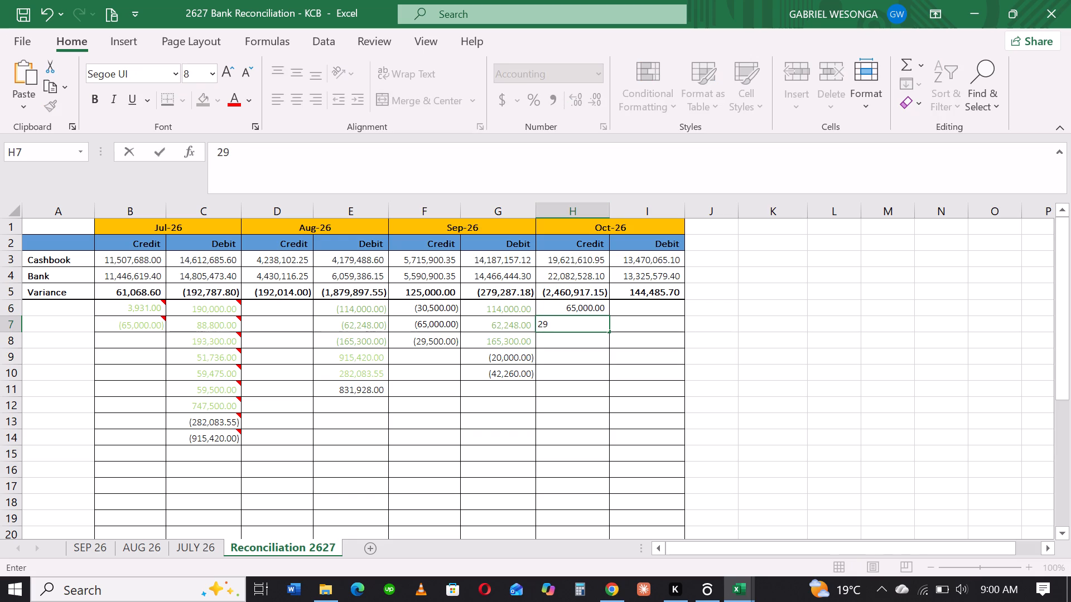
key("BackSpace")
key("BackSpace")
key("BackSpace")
Replace the October credit reconciling item in H6 with 29500 and enter 30500 below it in H7.
left_click(566, 309)
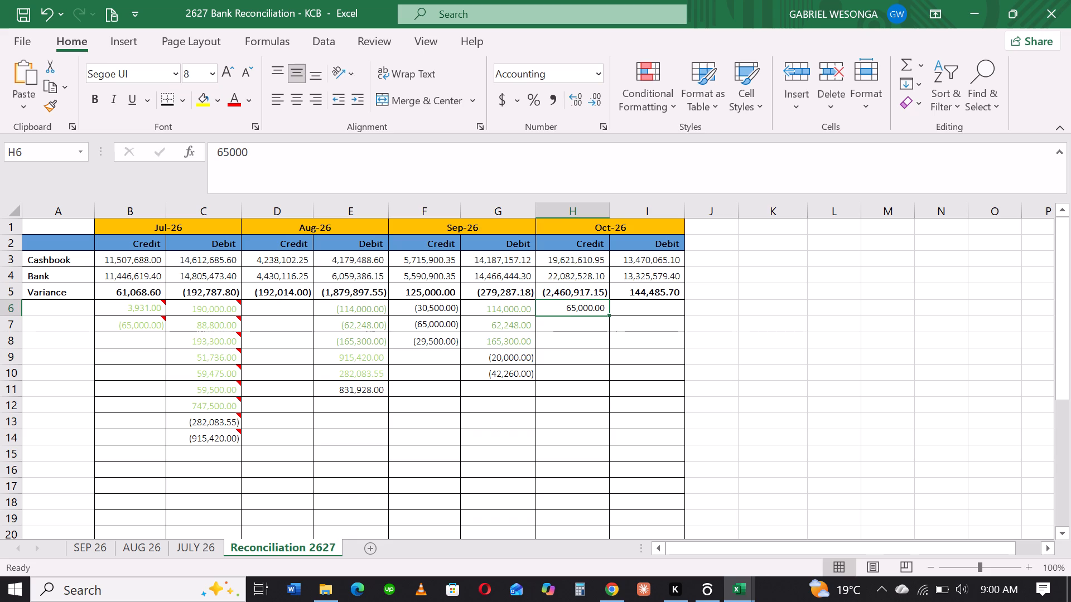
key("BackSpace")
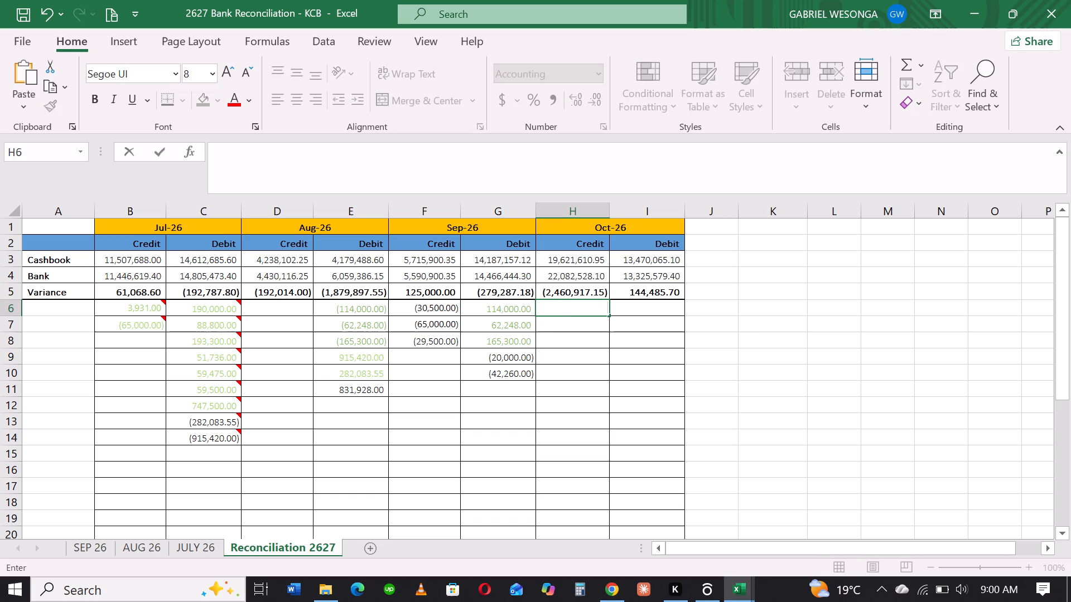
type("29500")
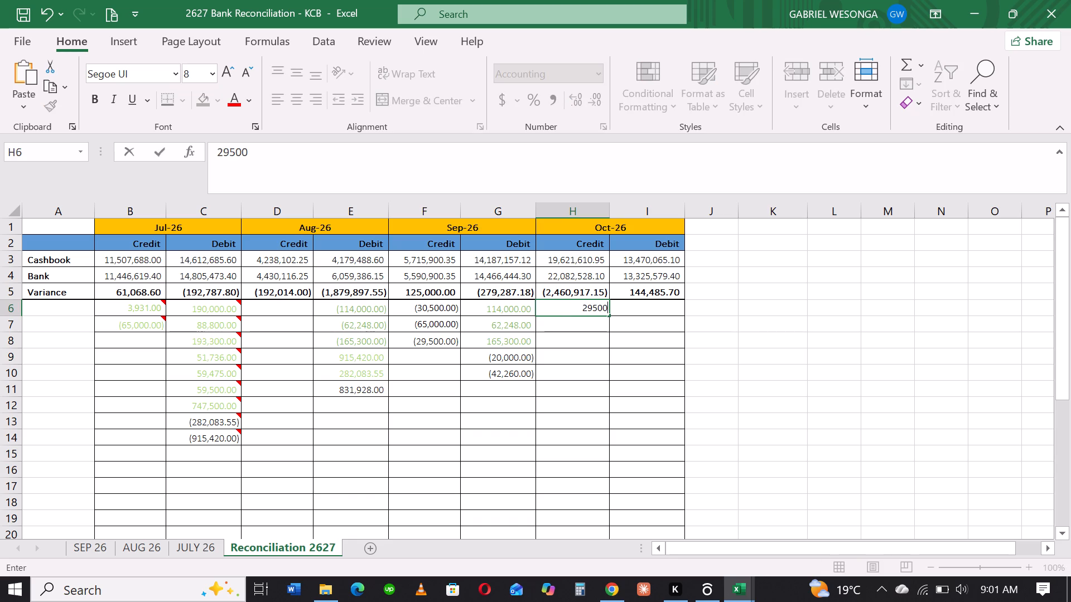
key("Return")
type("30500")
key("Return")
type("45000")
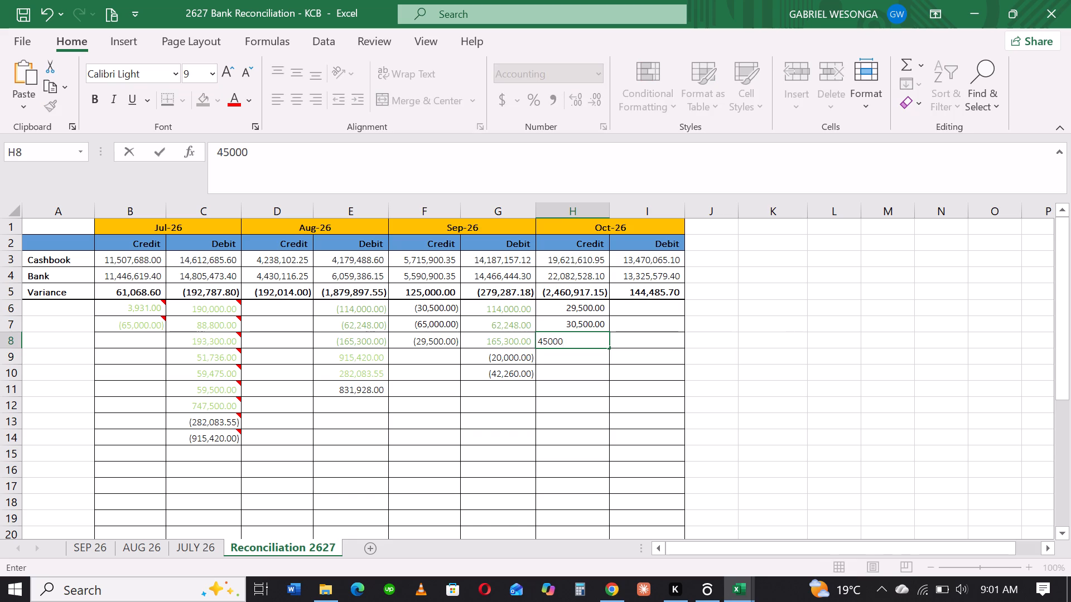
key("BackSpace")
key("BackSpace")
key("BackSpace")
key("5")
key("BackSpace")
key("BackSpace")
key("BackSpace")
Clear the October credit reconciling items in H6:H7 and enter 65000 as the first item in H6.
left_click_drag(588, 307, 587, 317)
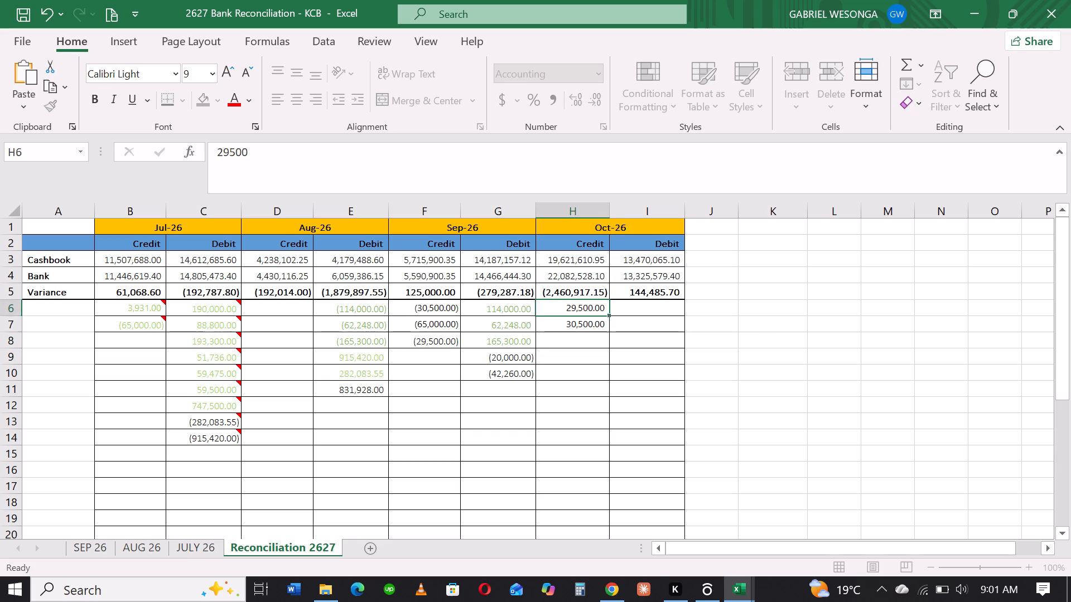
left_click_drag(587, 317, 585, 324)
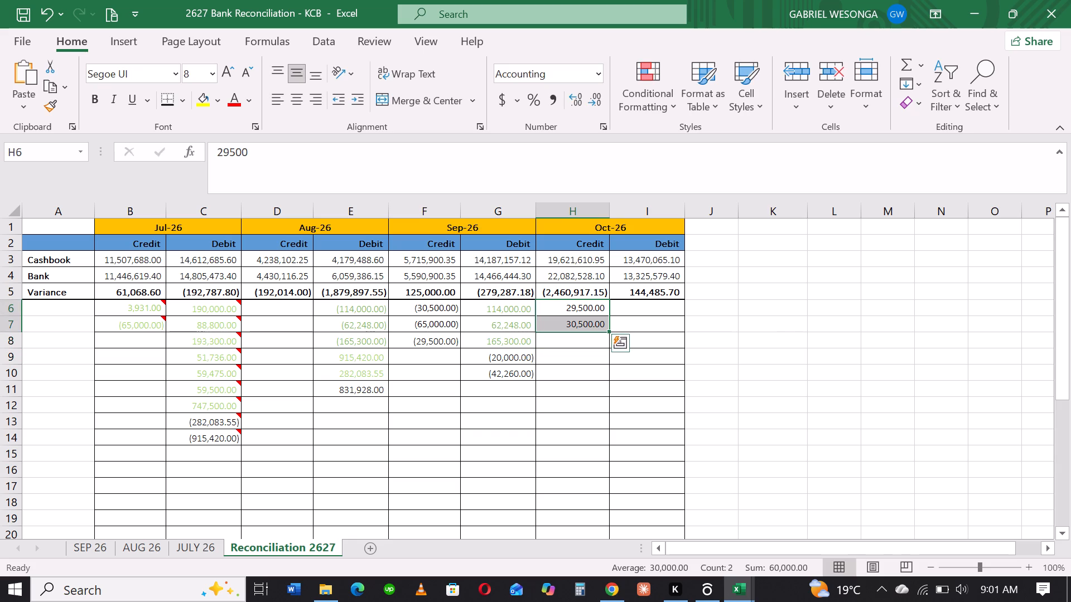
right_click(575, 310)
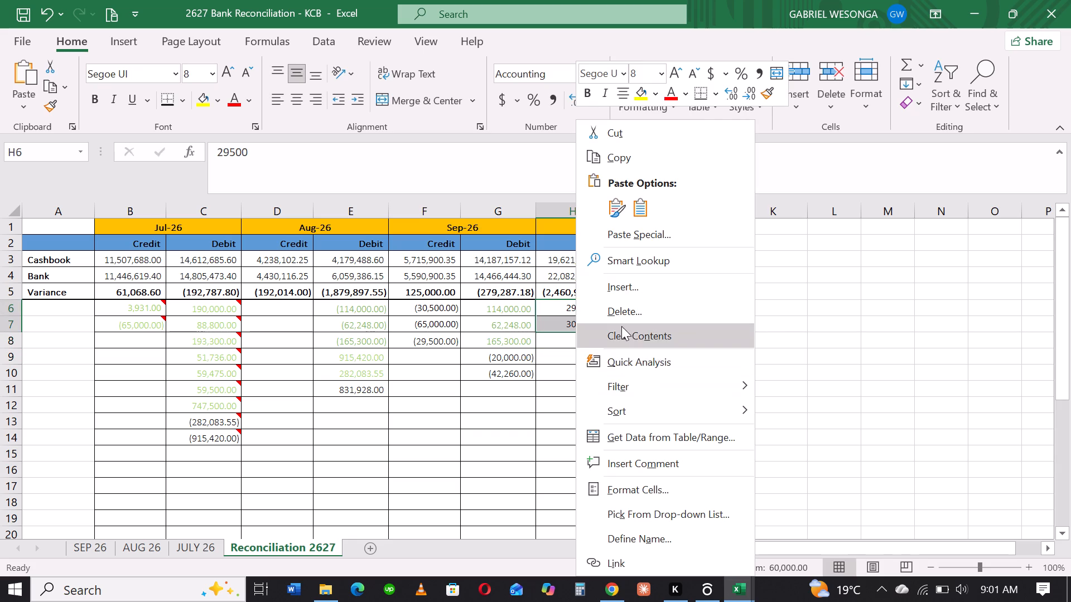
left_click(621, 326)
left_click(579, 303)
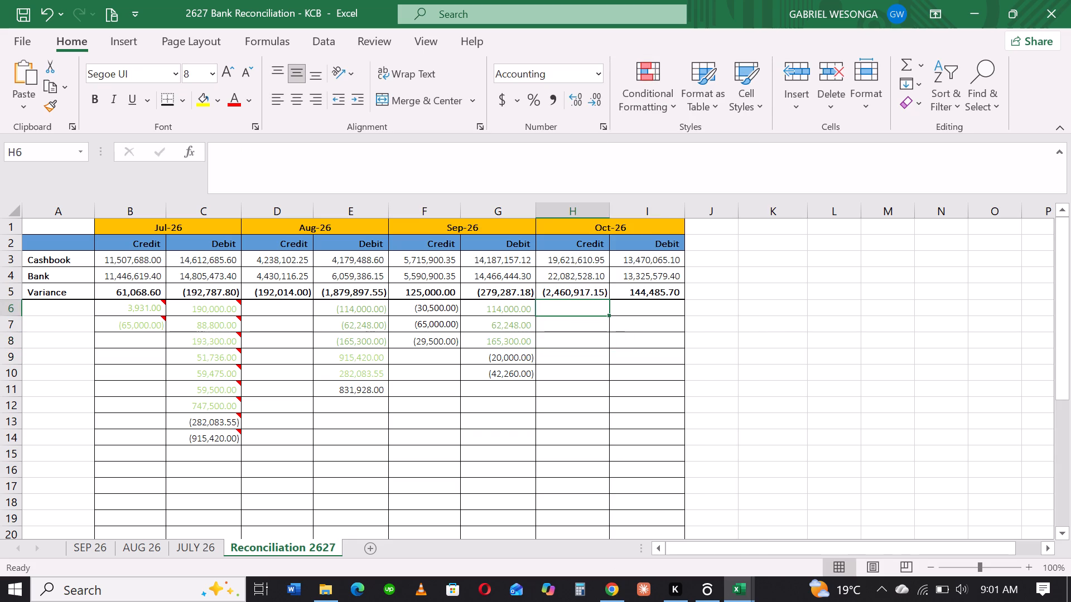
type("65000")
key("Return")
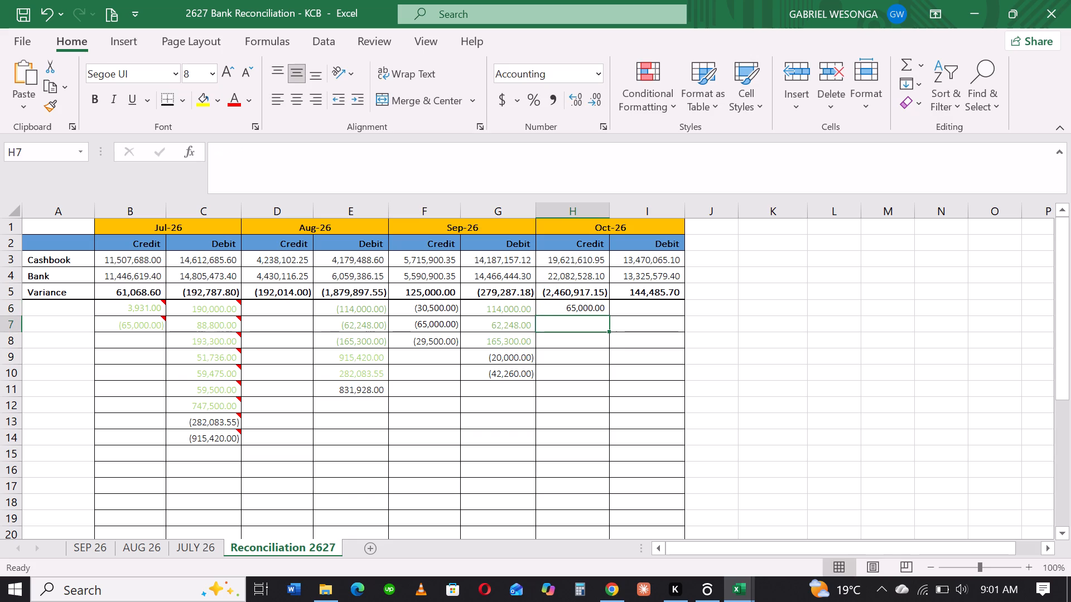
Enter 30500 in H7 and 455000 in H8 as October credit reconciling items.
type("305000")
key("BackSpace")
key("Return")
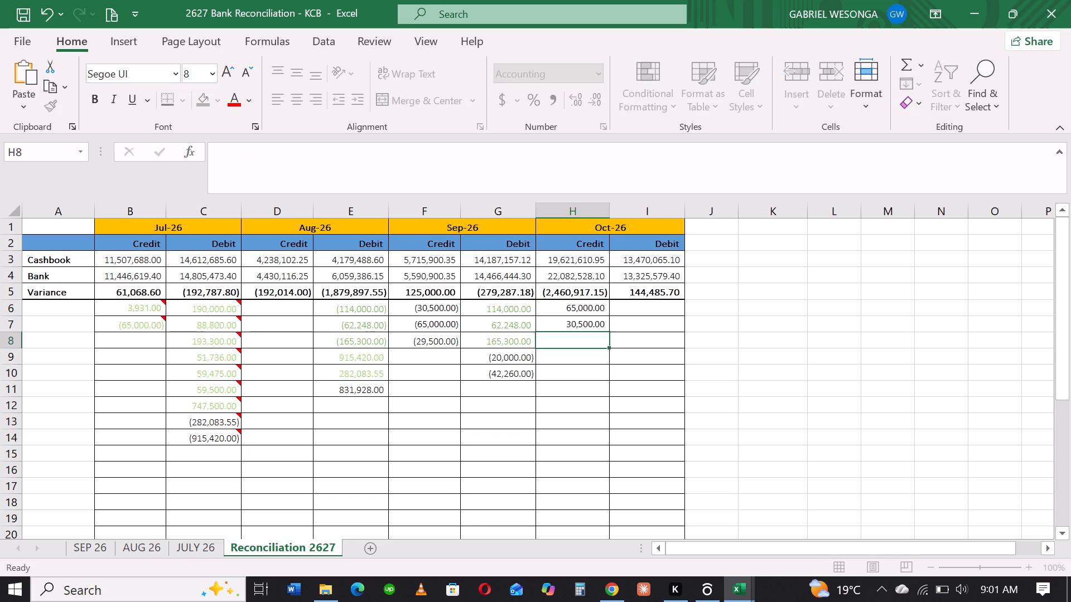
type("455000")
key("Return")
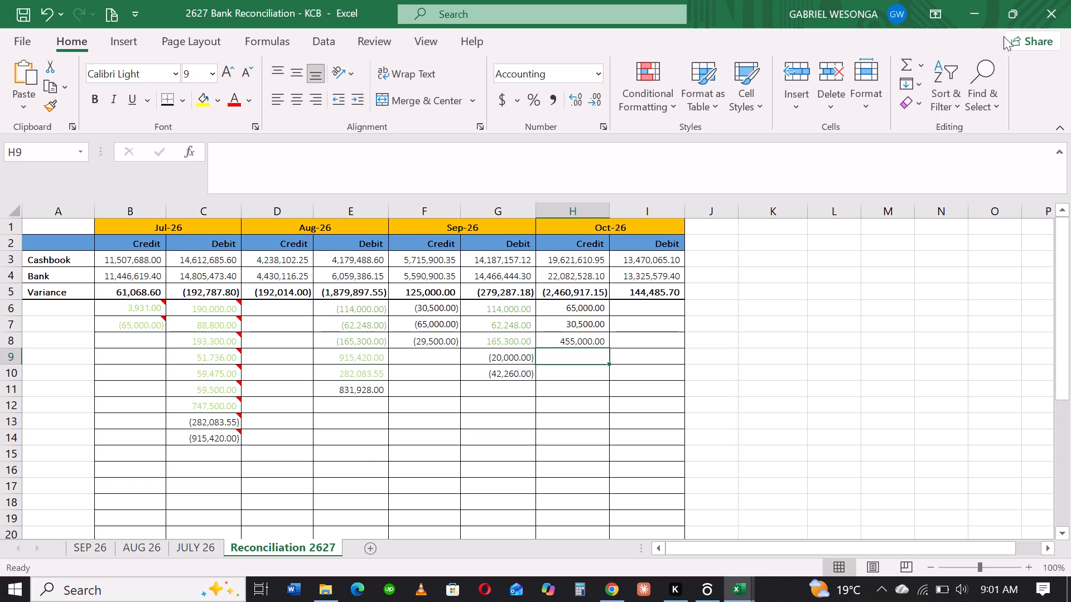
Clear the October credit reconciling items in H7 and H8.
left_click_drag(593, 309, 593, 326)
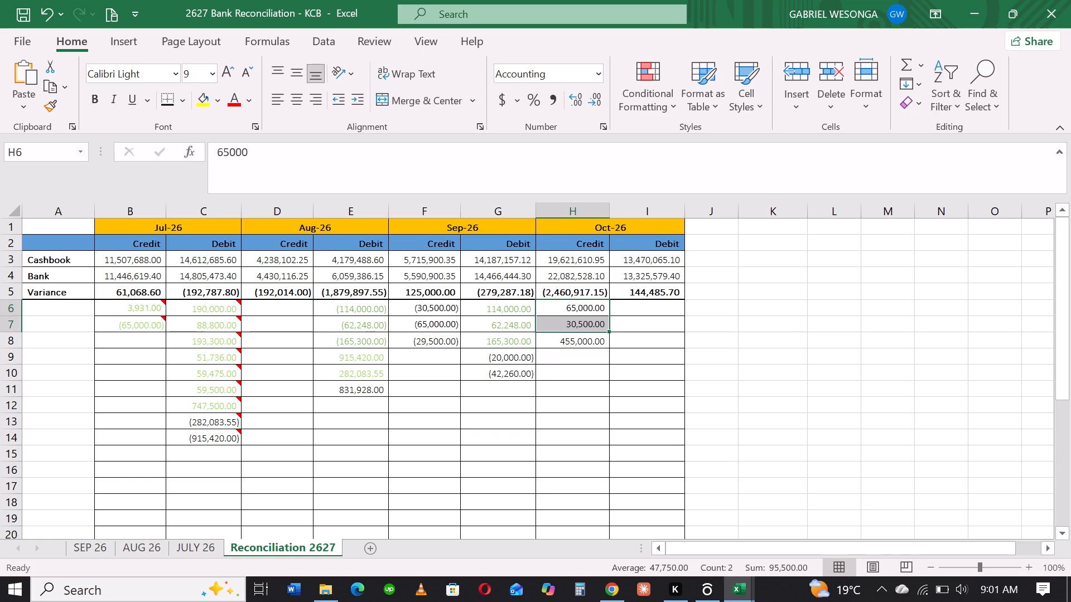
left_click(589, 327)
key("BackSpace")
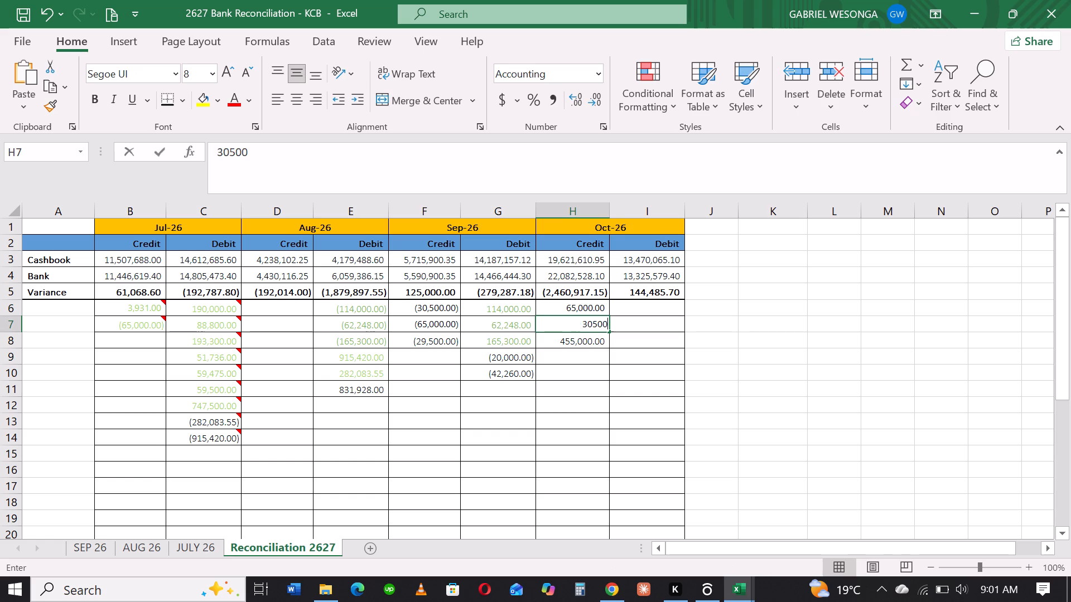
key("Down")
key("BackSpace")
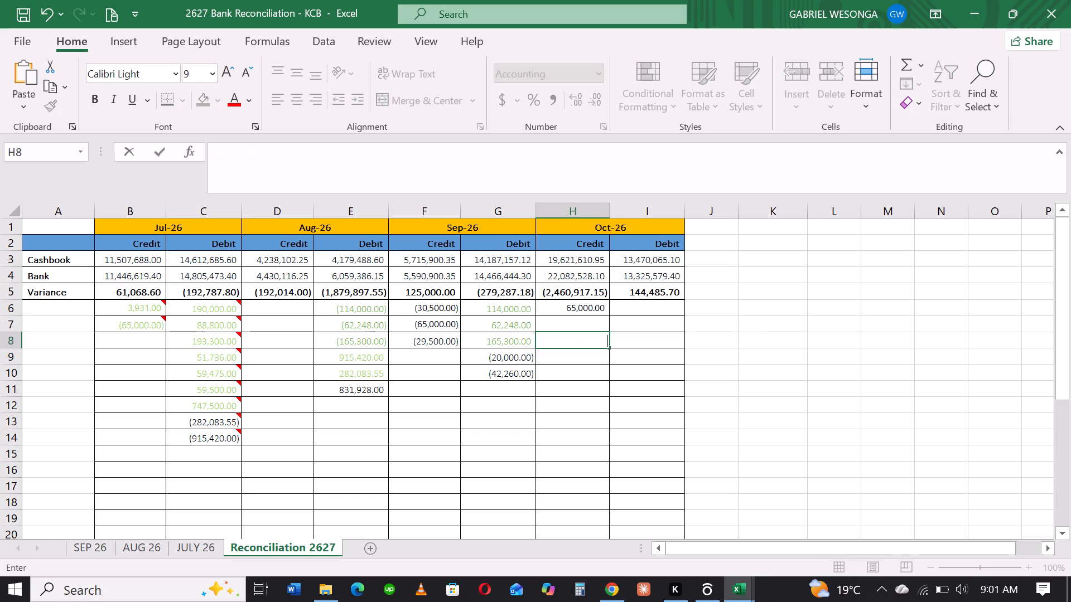
Enter 29500, 30500 and 455000 in H7, H8 and H9 as October credit reconciling items.
left_click(590, 322)
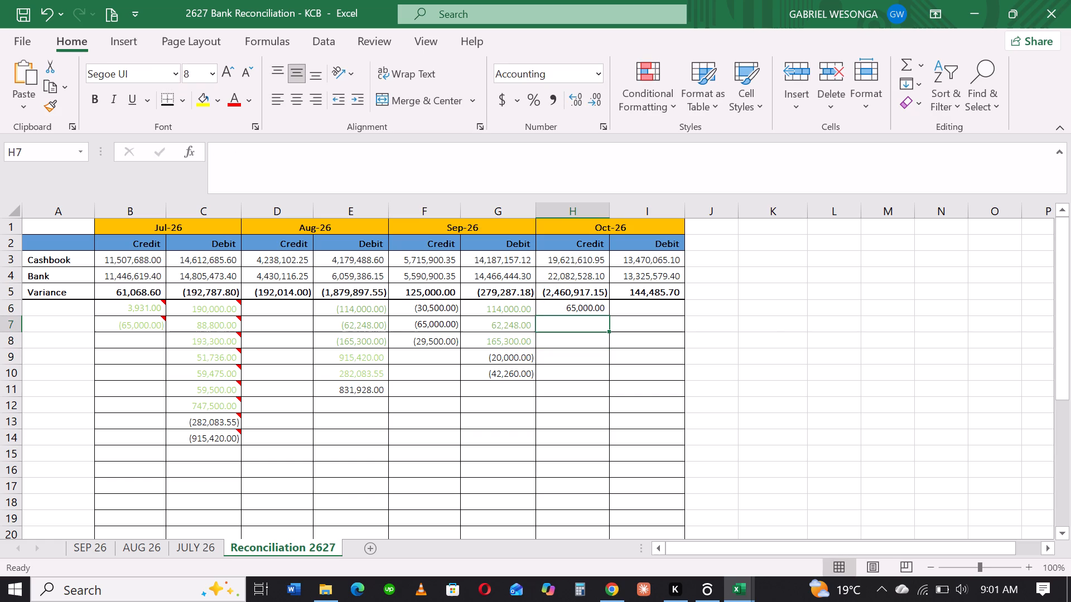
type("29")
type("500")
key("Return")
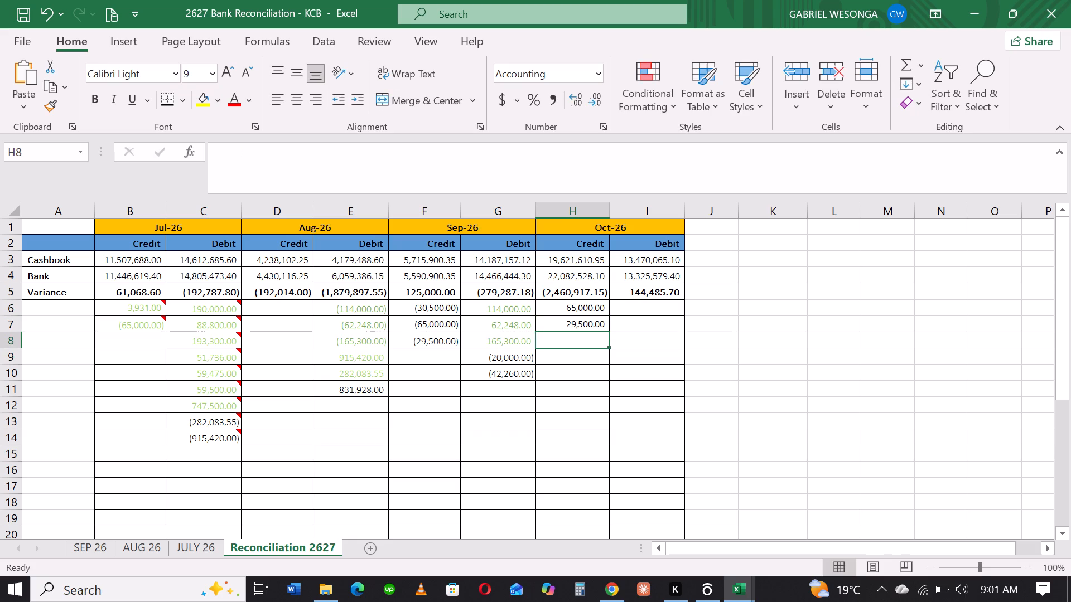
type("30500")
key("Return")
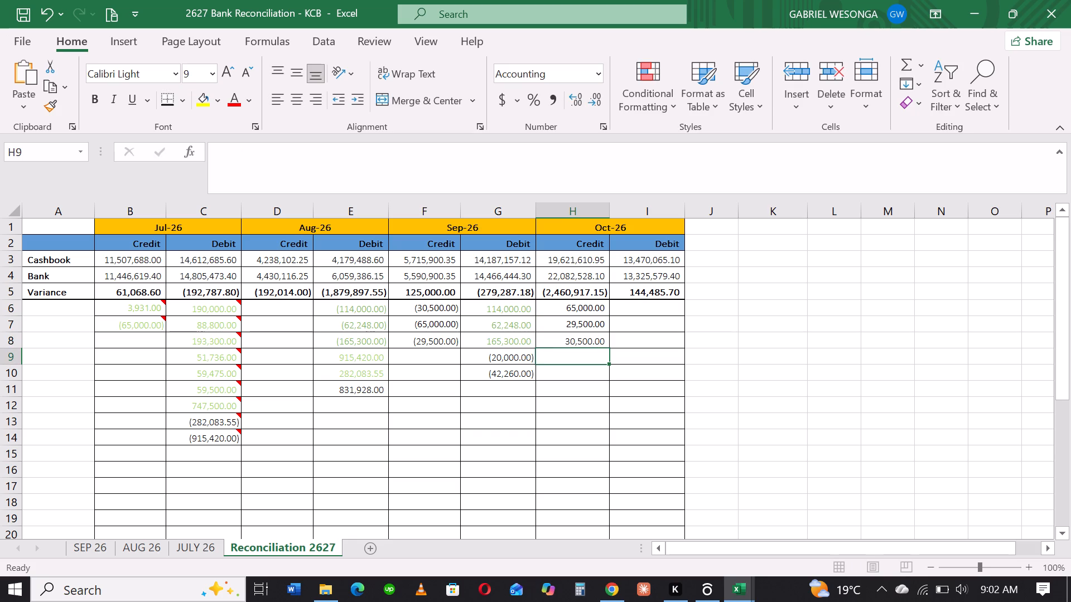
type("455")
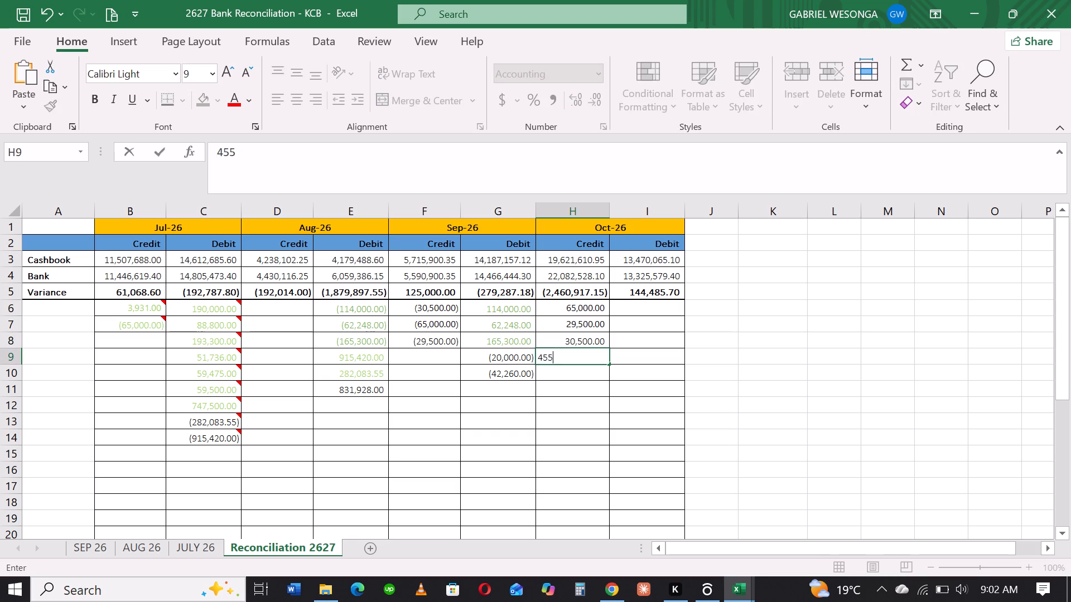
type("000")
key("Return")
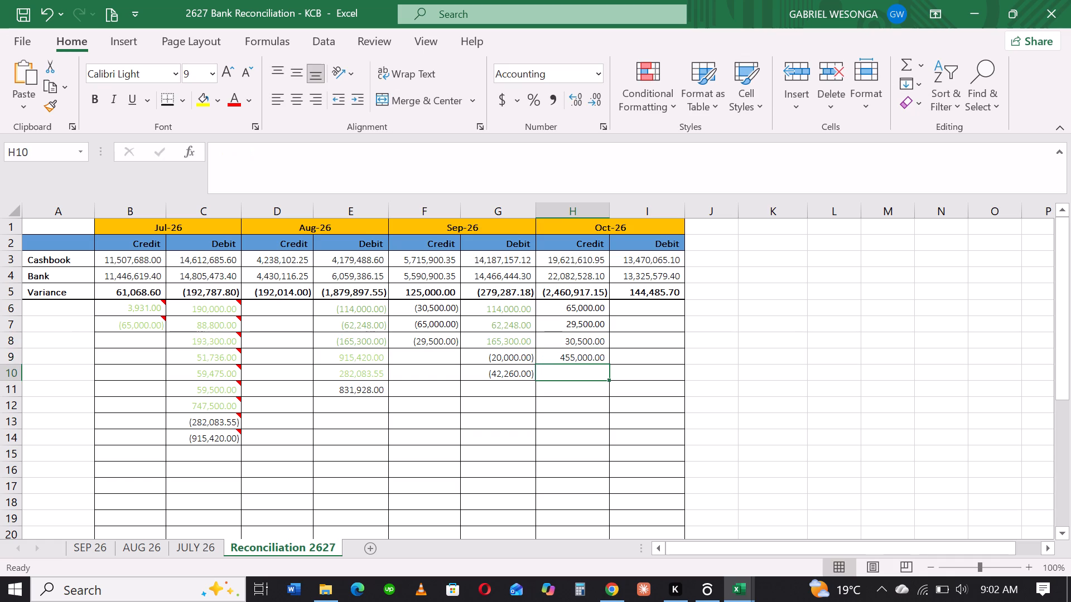
Set the font colour of the October credit items in H6:H8 to light green.
left_click_drag(577, 308, 577, 337)
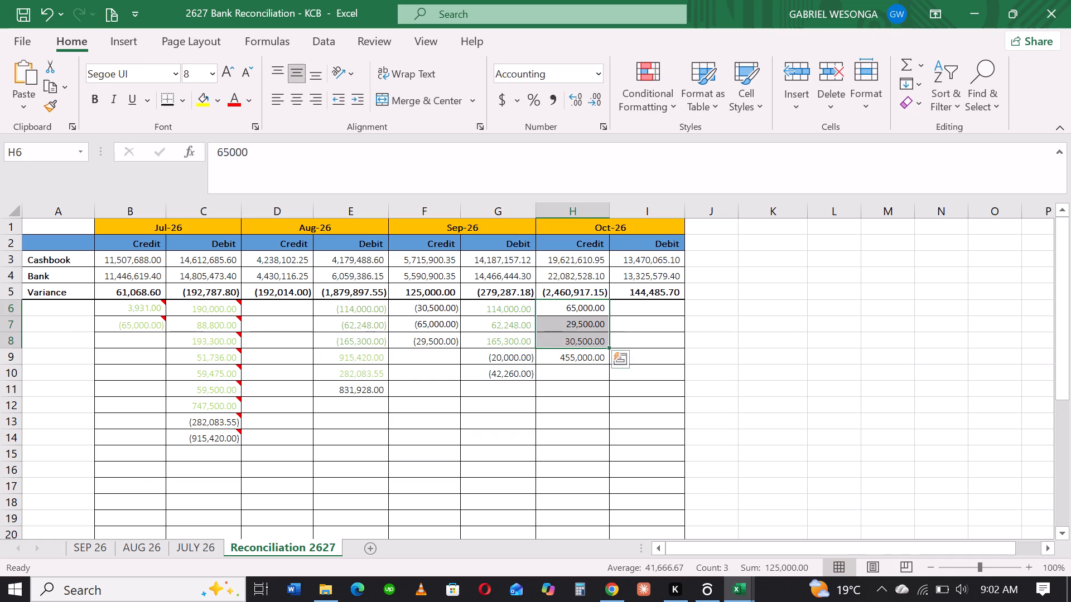
left_click(250, 99)
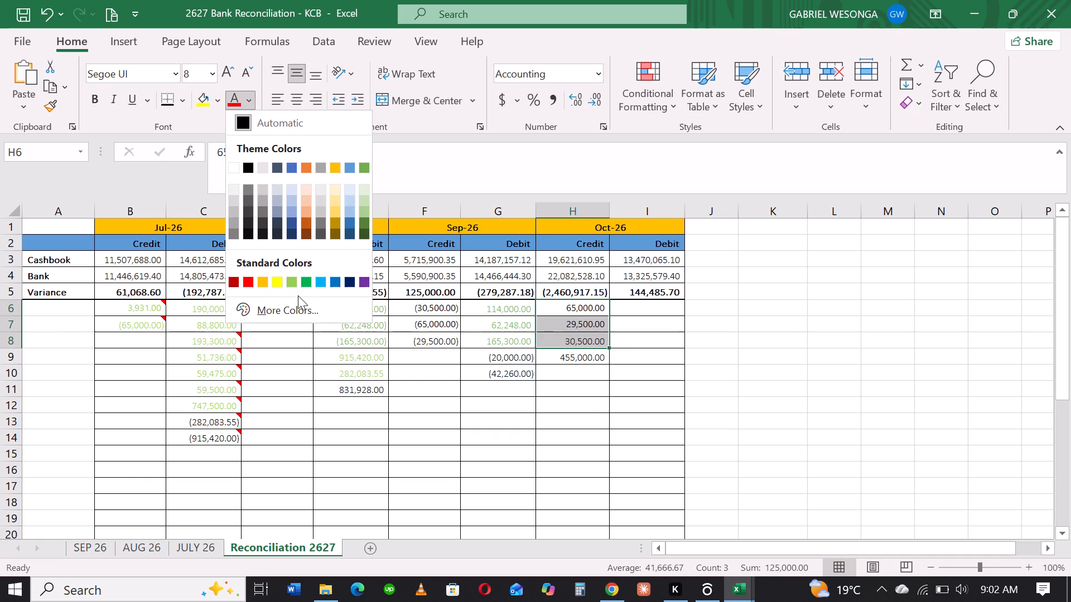
left_click(291, 279)
Enter 65000 as another October credit reconciling item in H10.
left_click(583, 392)
left_click(582, 370)
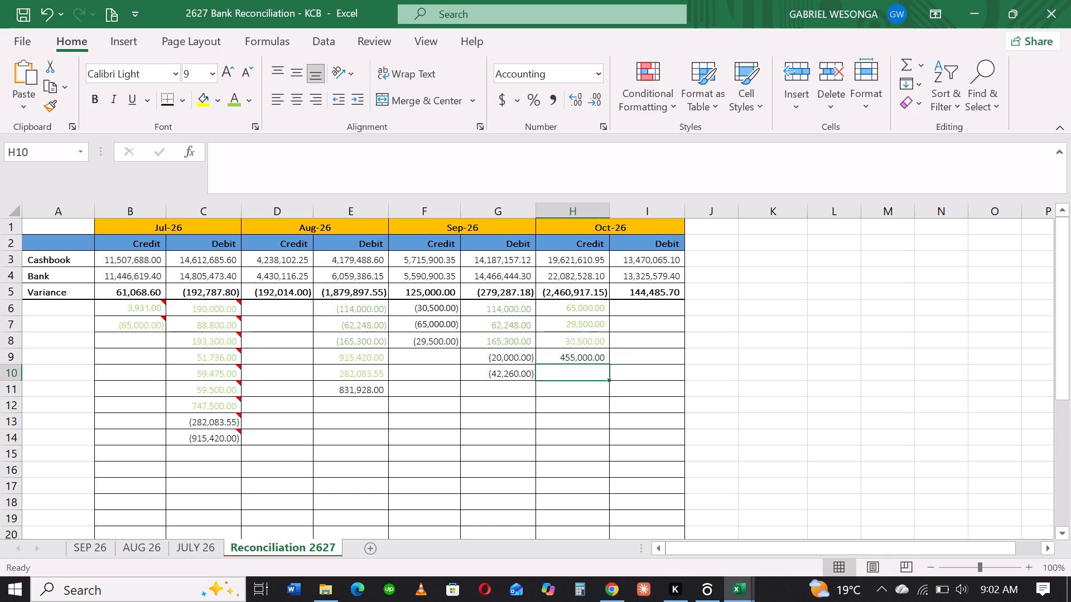
type("65000")
key("Return")
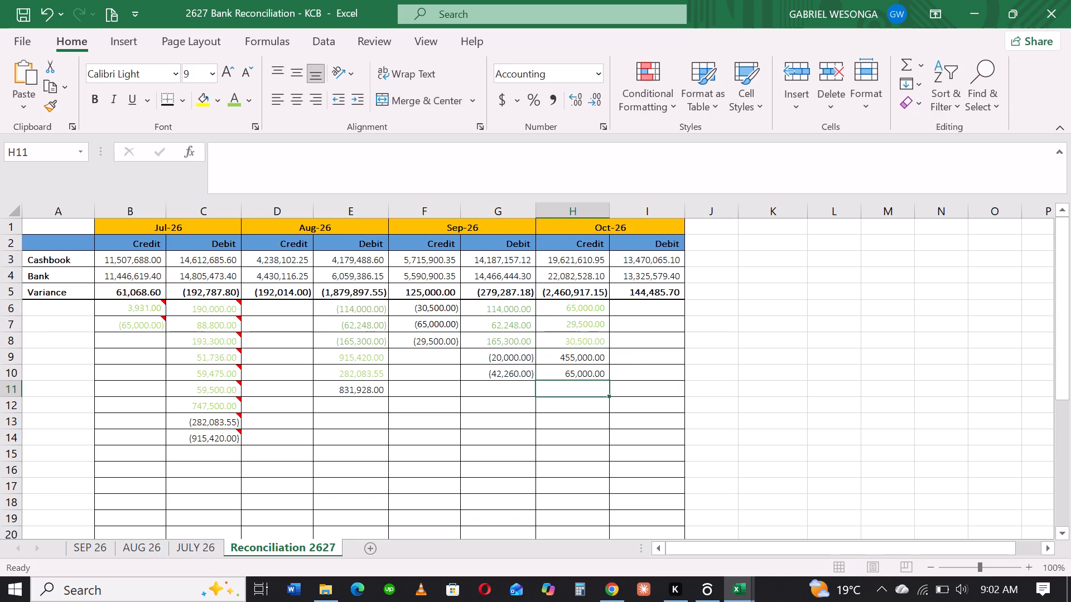
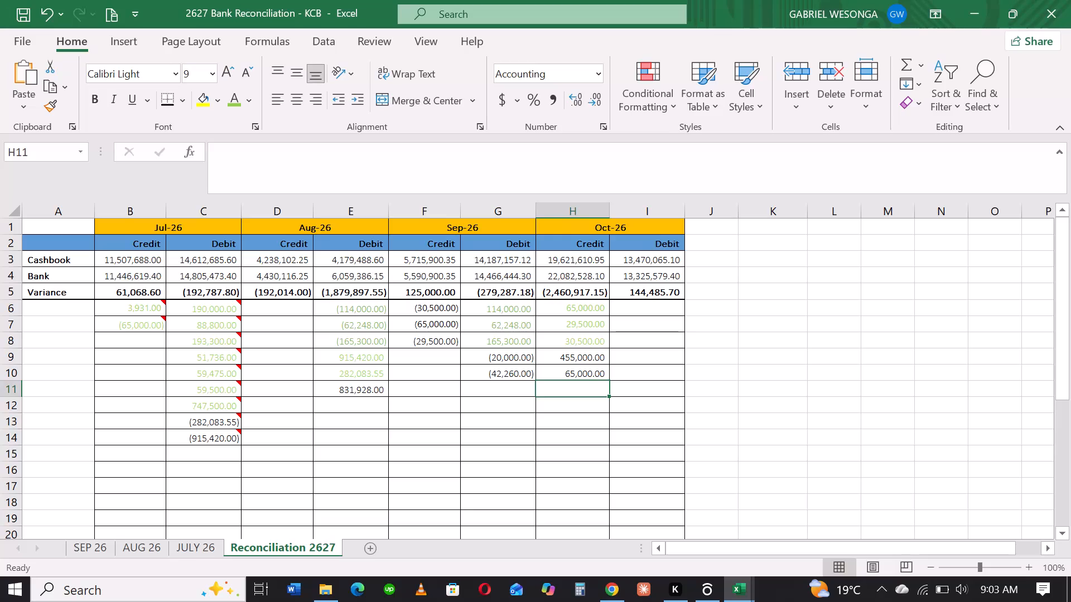
Enter 75000, 40000, 60000, 1000 and 65000 in H11 to H15 as October credit reconciling items.
key("7")
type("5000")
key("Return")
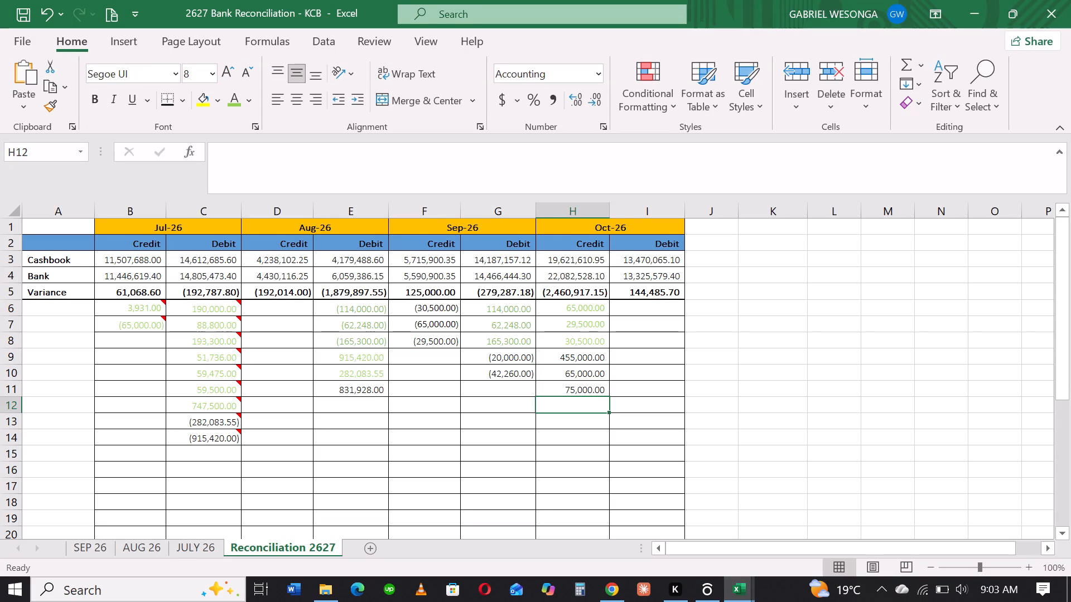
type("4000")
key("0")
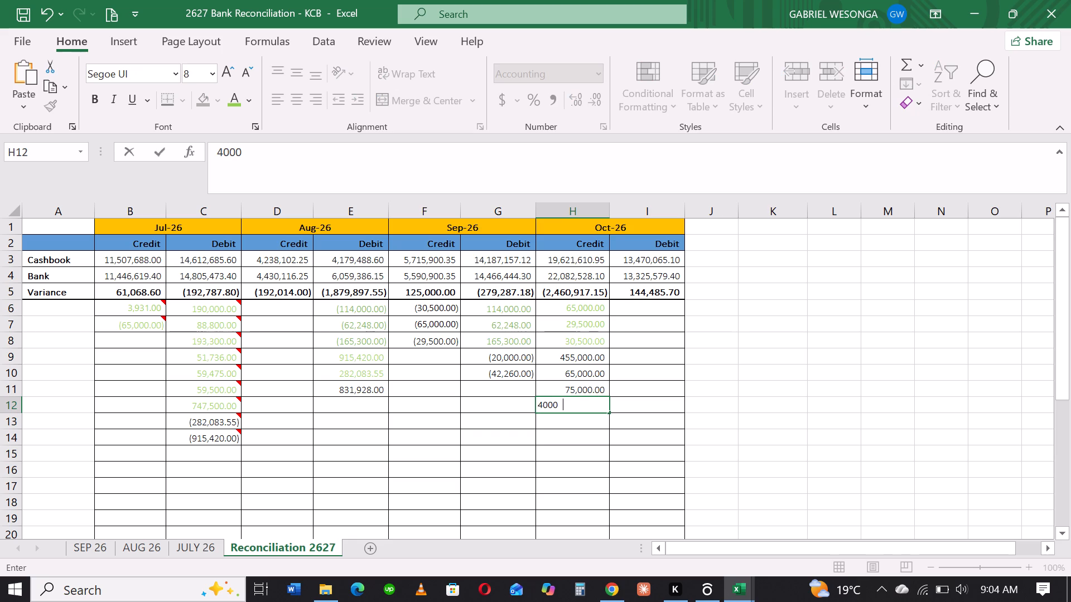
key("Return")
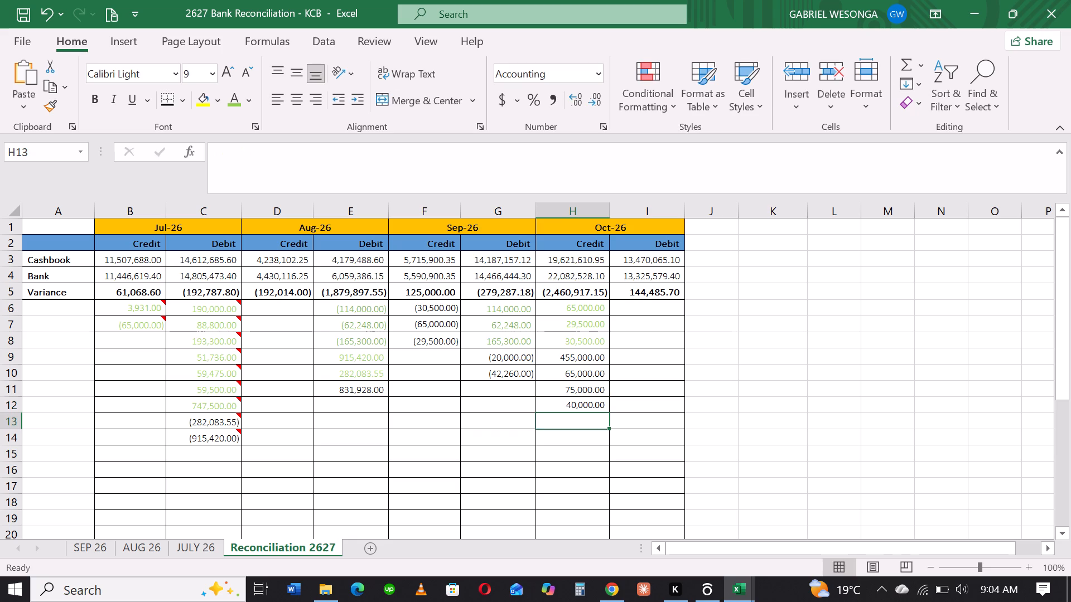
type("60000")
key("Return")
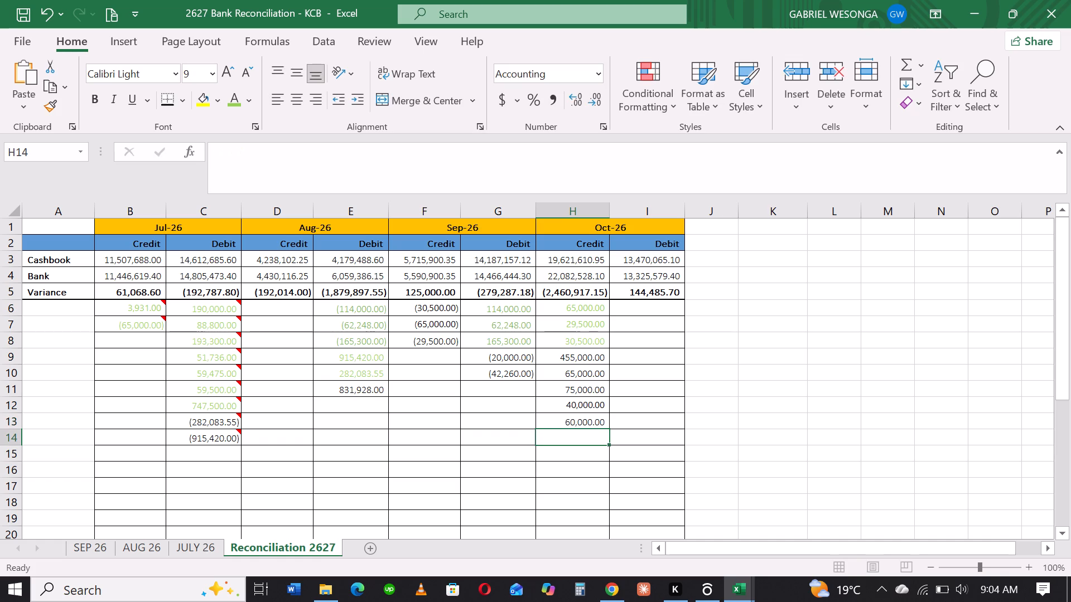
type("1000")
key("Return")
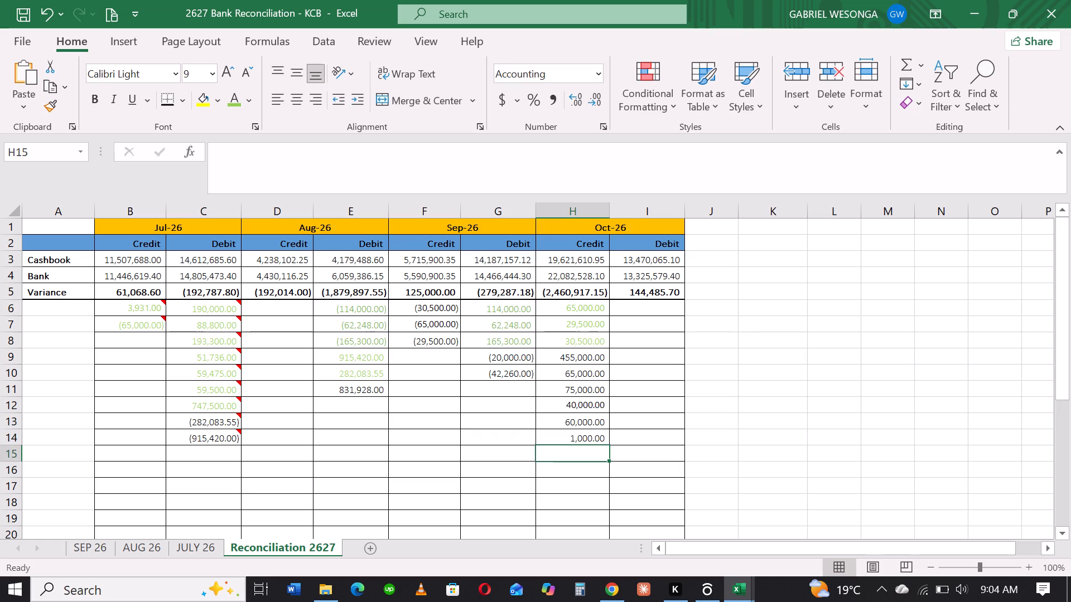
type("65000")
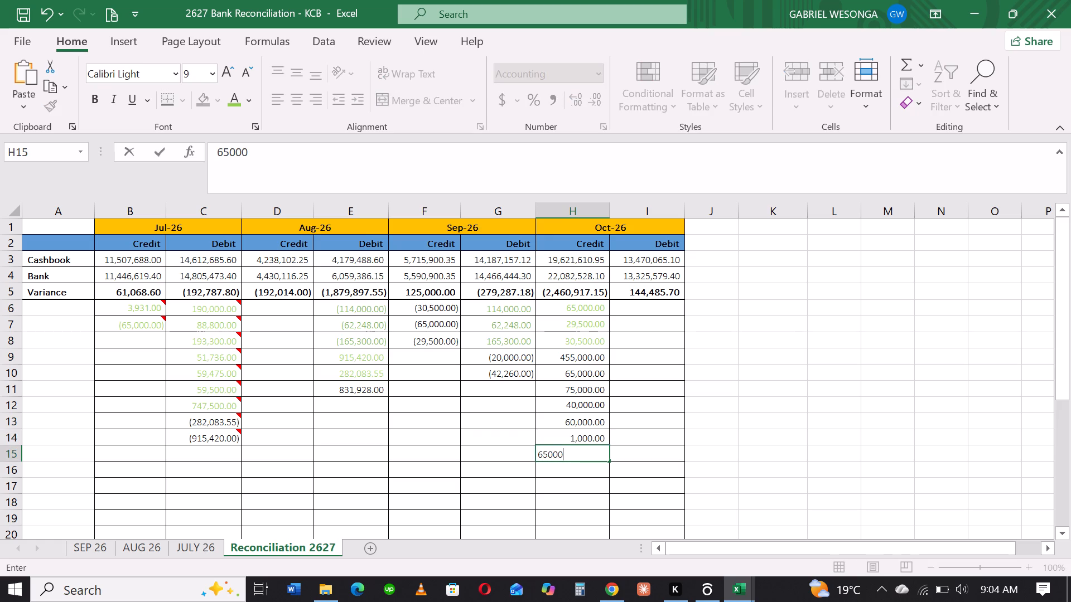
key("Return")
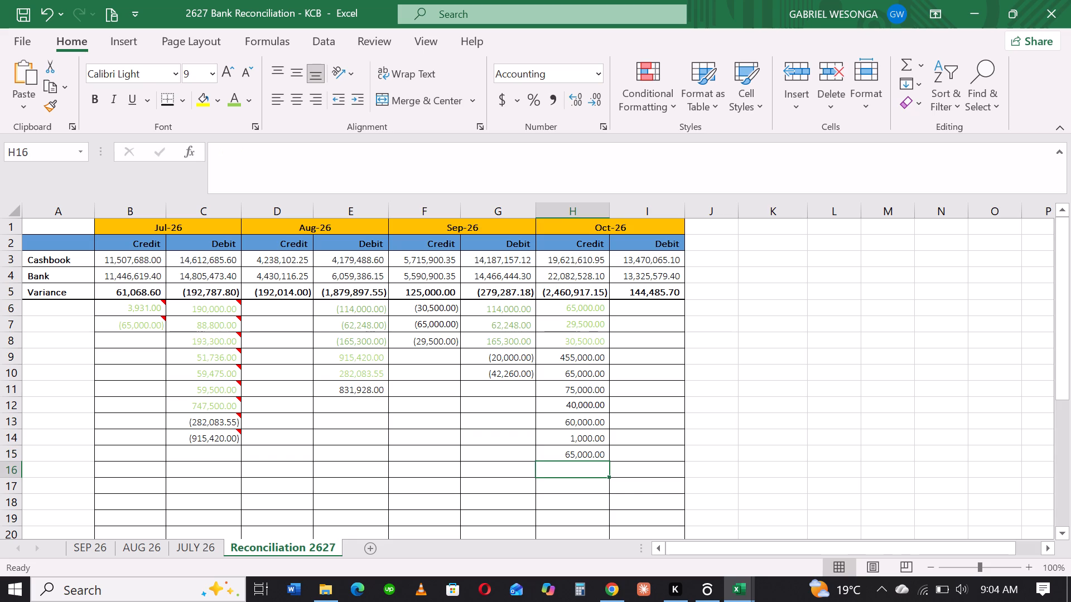
Enter 1000, 1000, 70474.15 and 75000 in H16 to H19 as October credit reconciling items.
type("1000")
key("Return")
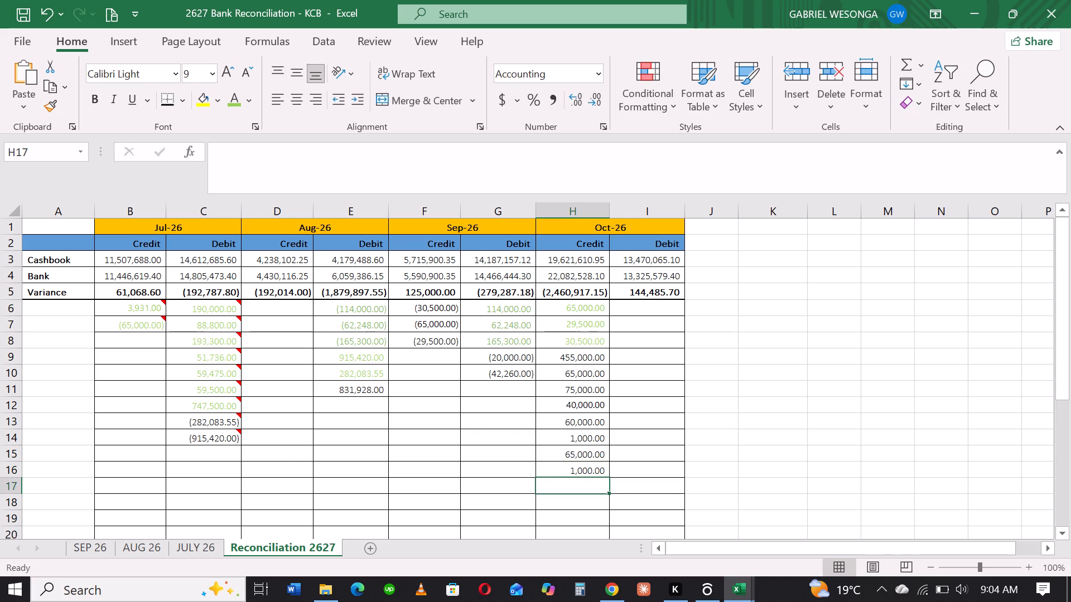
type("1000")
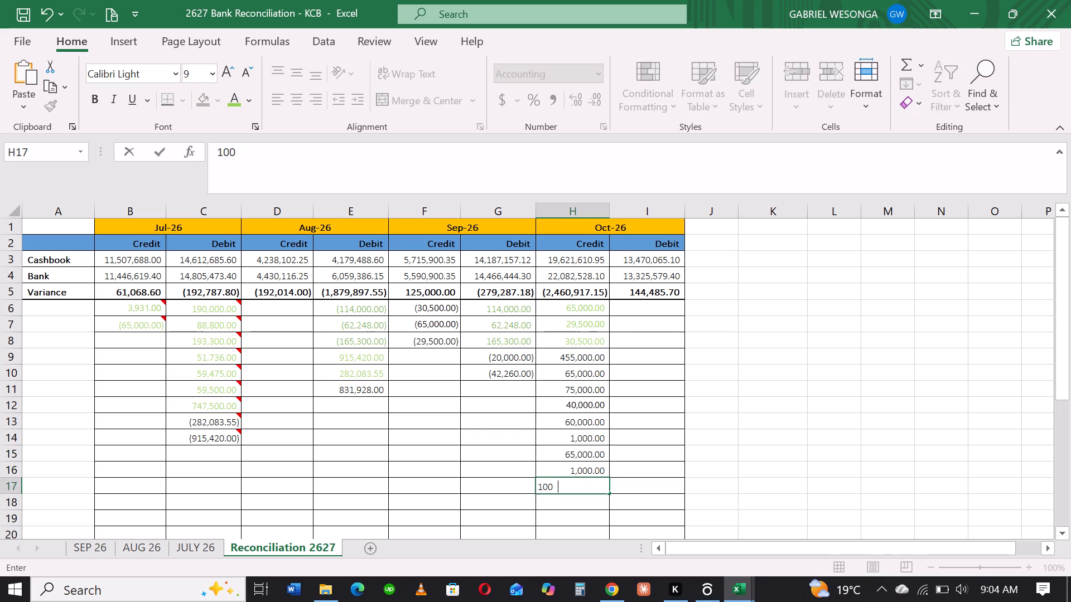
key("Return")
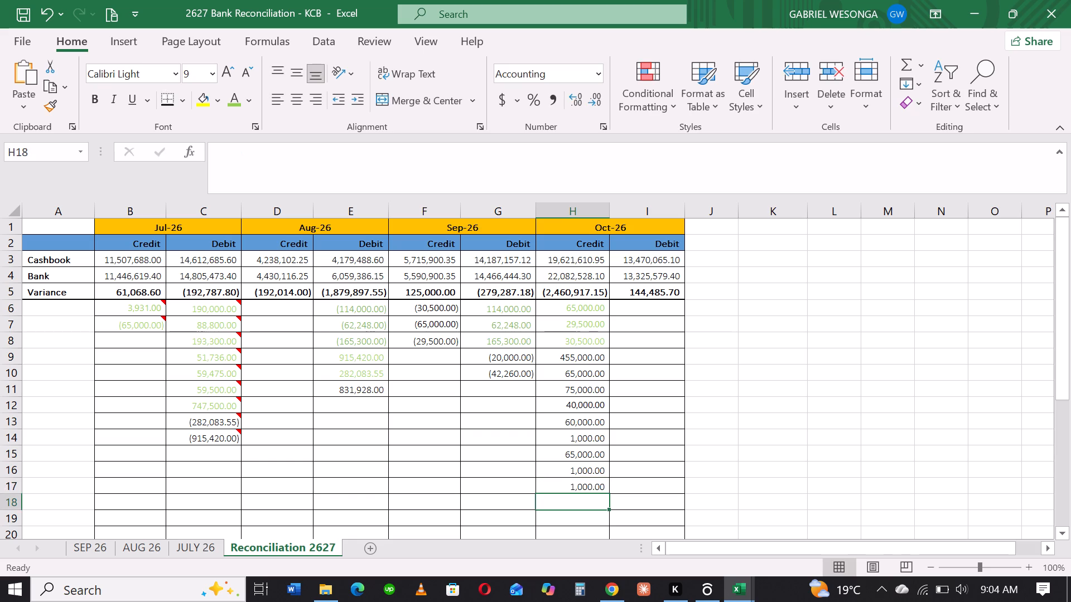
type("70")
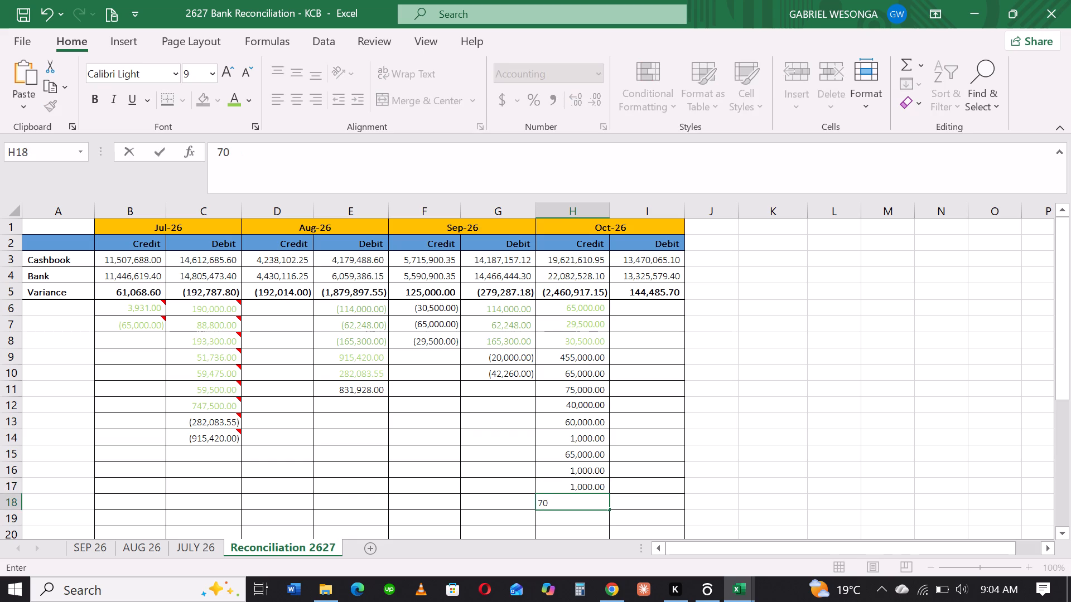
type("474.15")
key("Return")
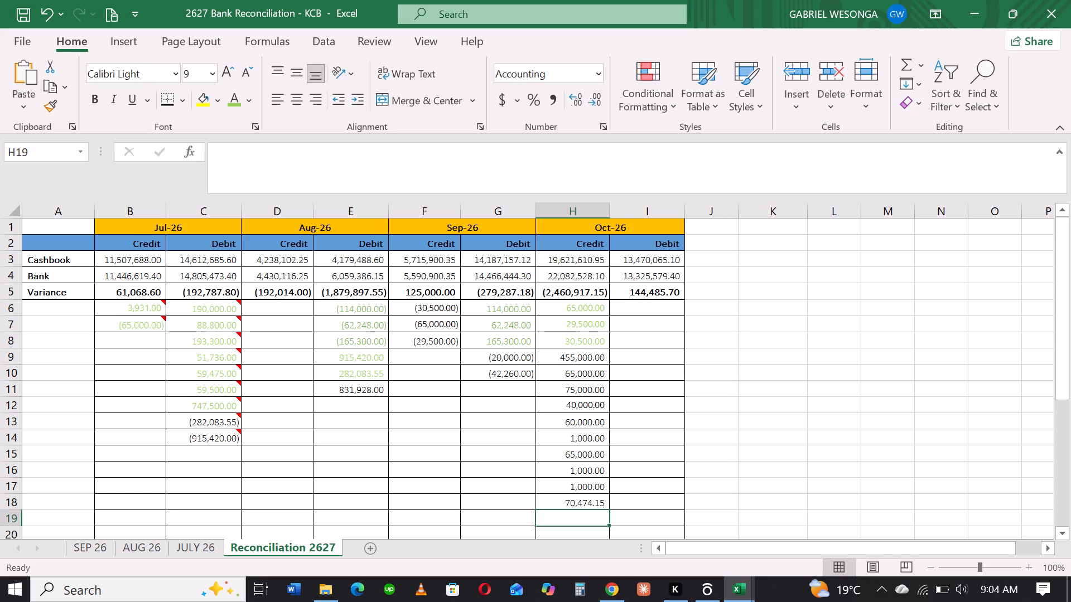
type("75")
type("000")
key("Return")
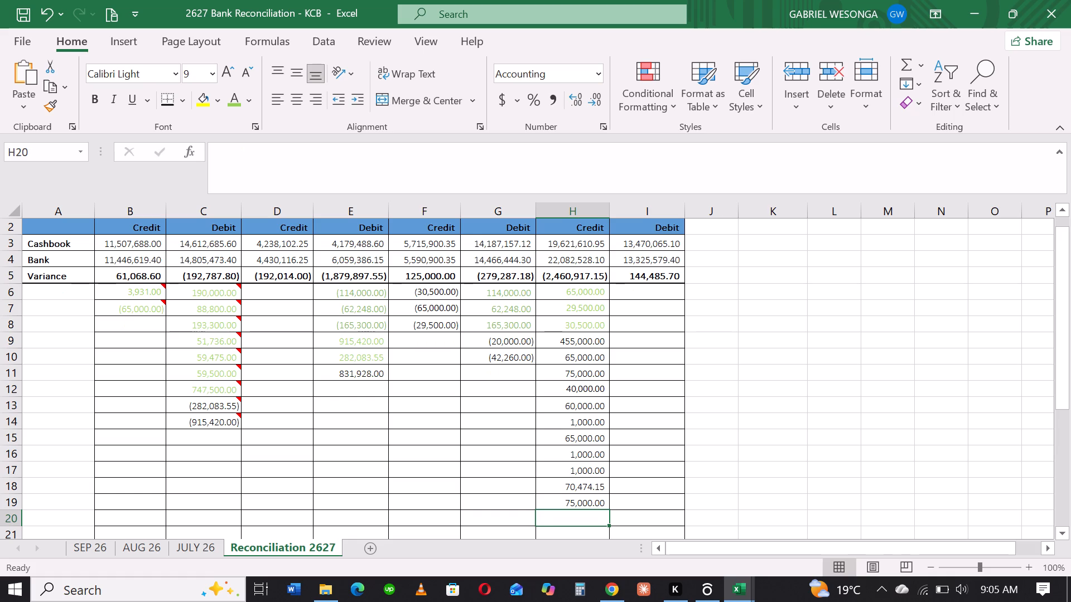
Enter 4000, 150000, 68793, 75000 and 75000 in H20 to H24 as October credit reconciling items.
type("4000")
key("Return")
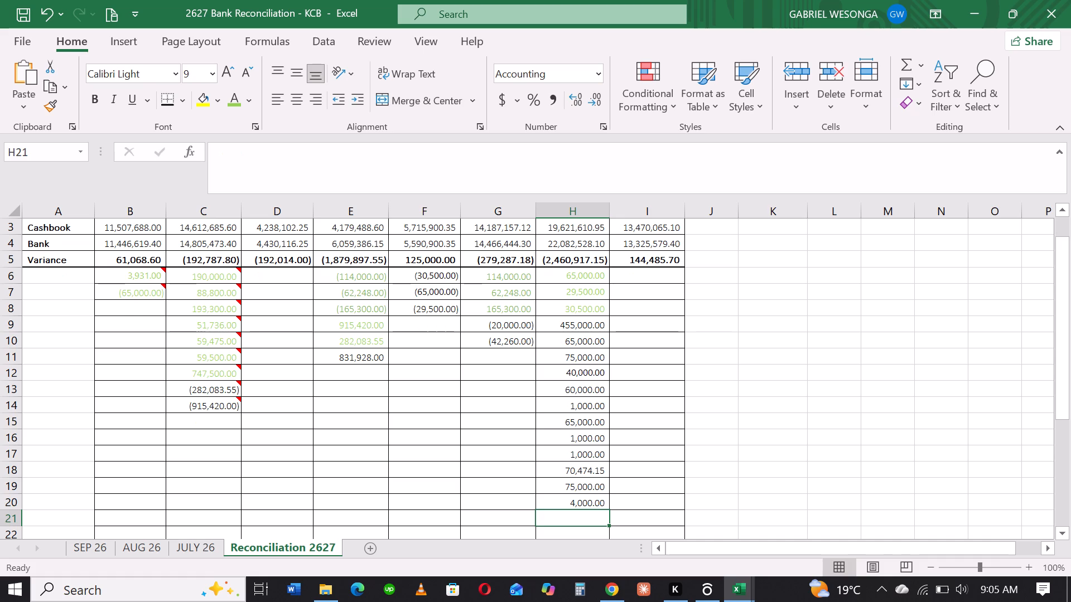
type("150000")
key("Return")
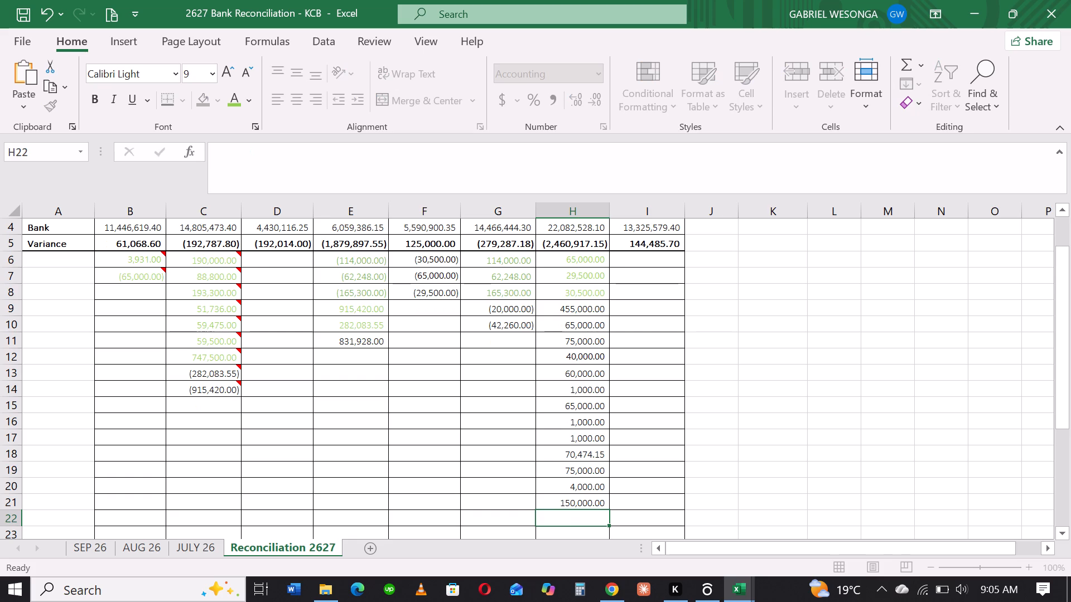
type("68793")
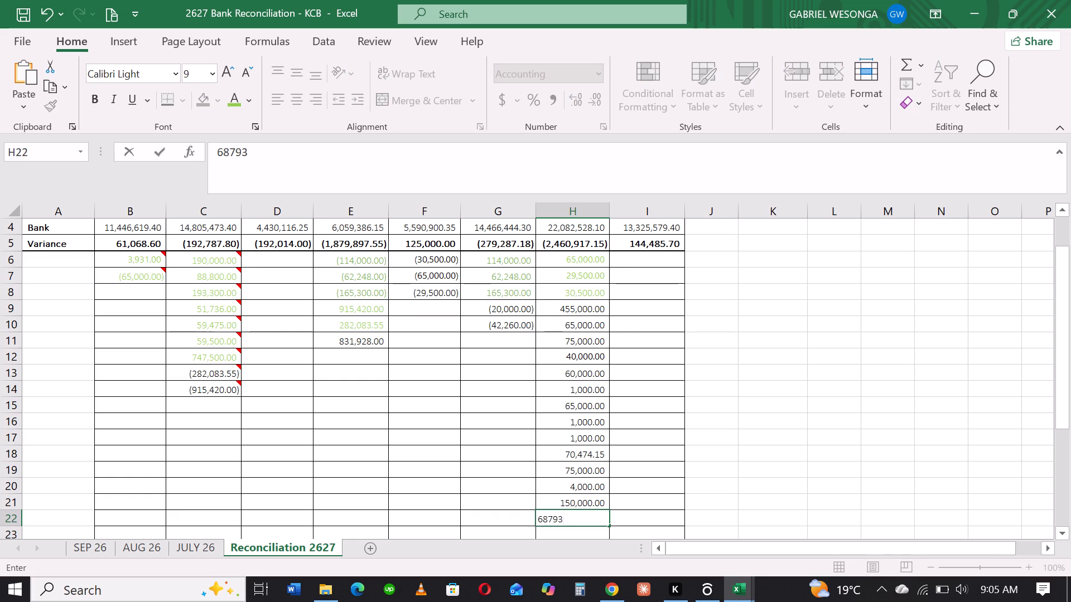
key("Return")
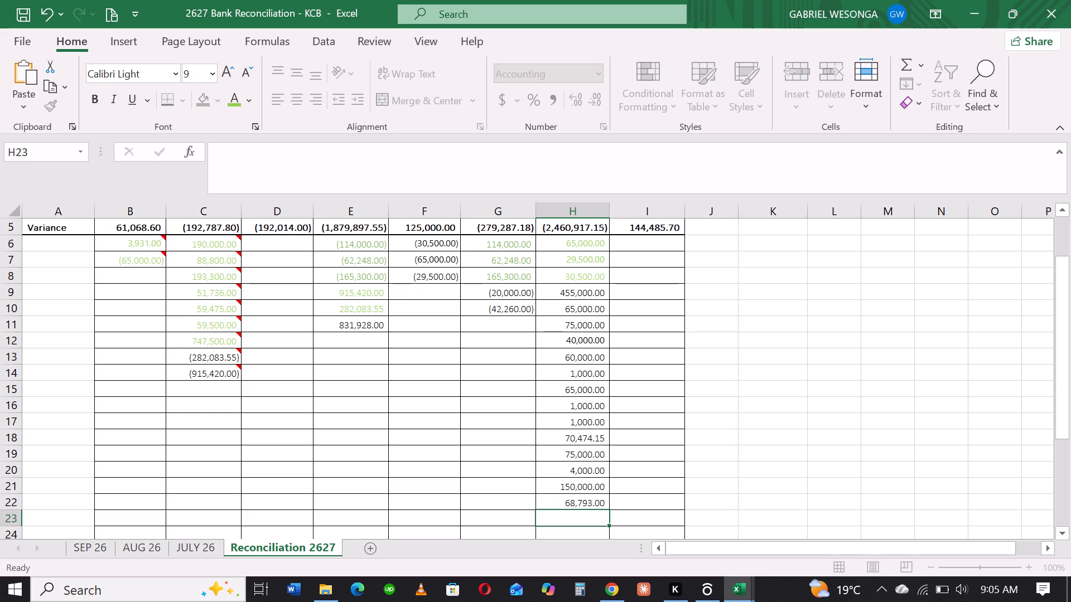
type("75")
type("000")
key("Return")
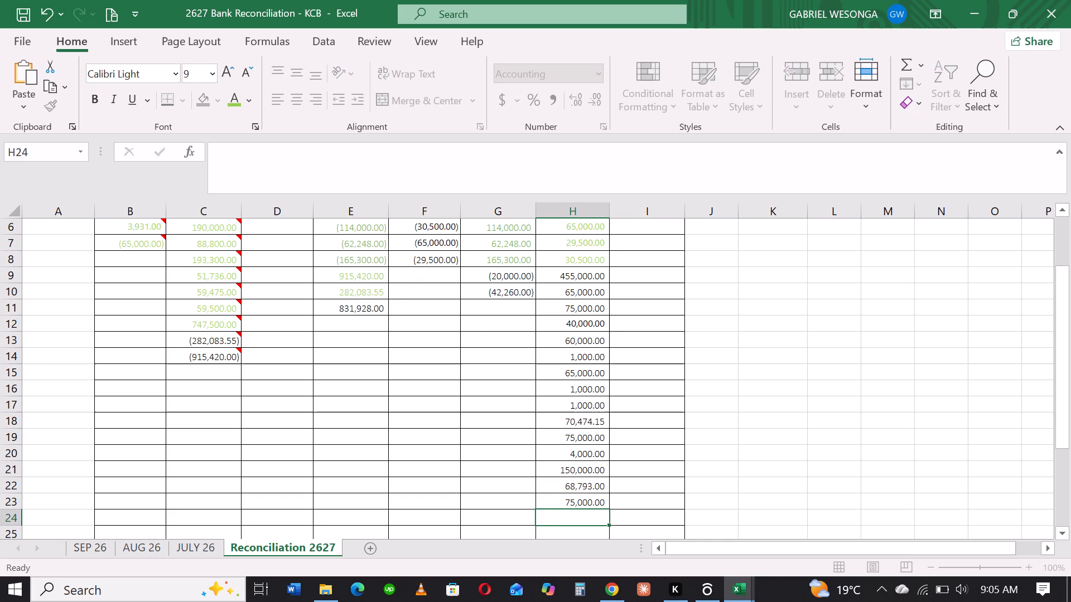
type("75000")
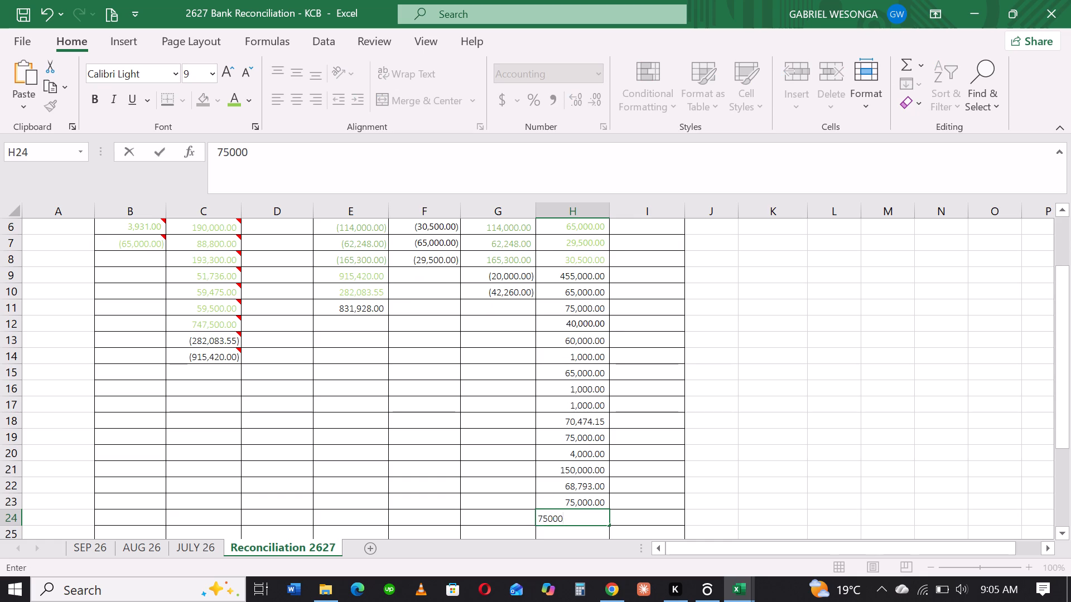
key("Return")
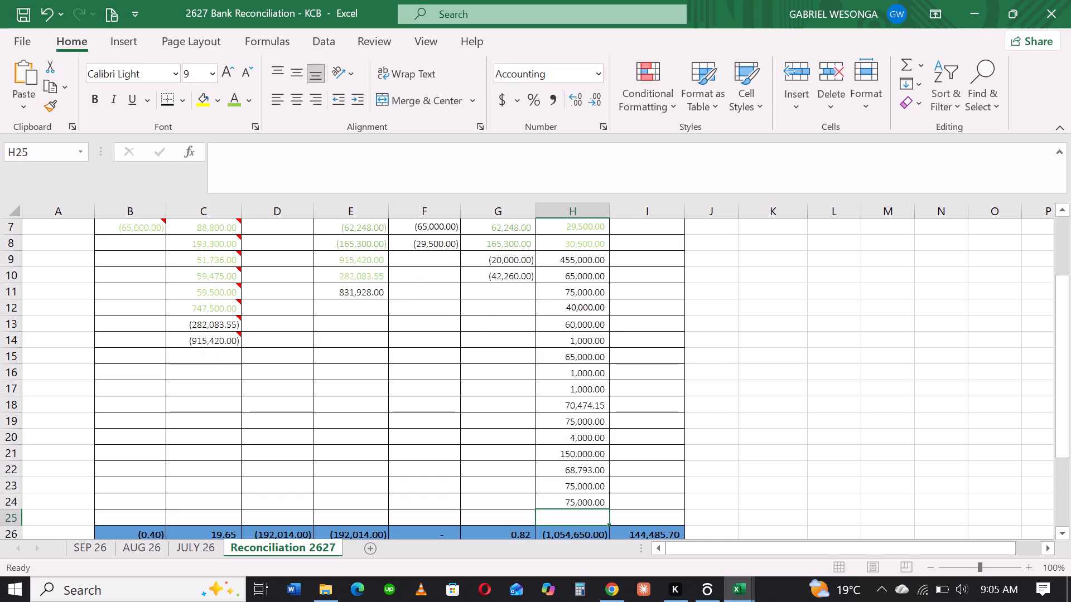
Insert nine blank rows at row 25, above the blue subtotal row, for more reconciling items.
left_click_drag(1062, 358, 1070, 464)
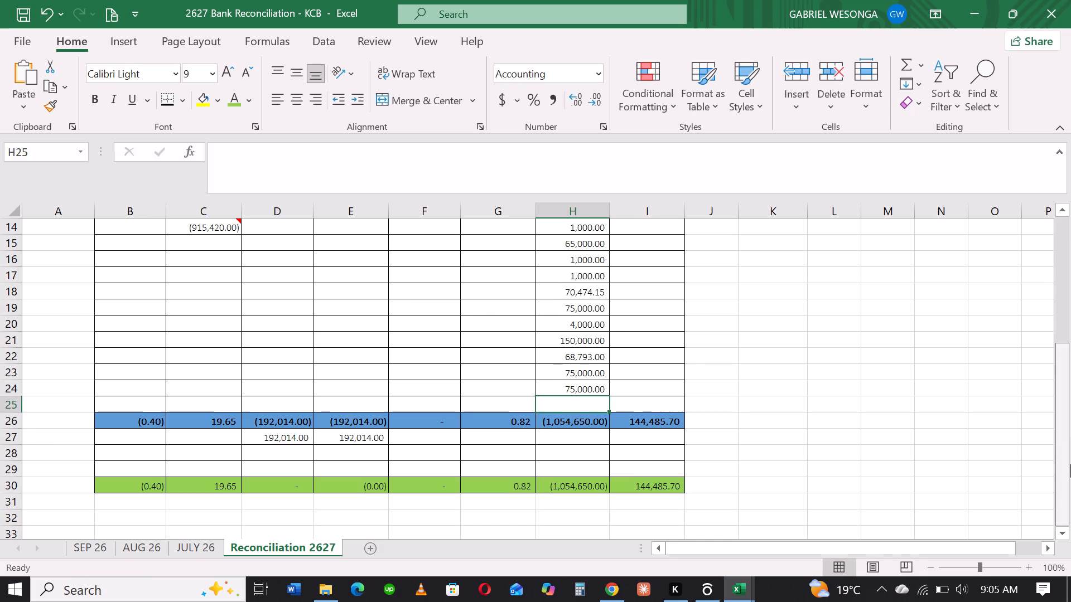
left_click_drag(1070, 464, 1070, 467)
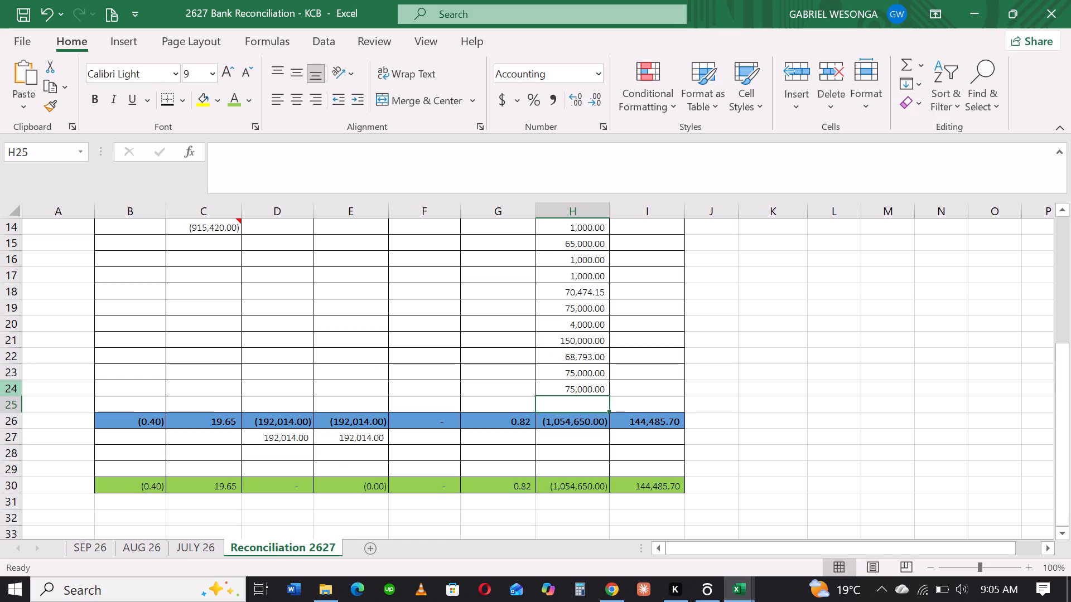
left_click_drag(9, 405, 9, 530)
right_click(192, 460)
left_click(224, 302)
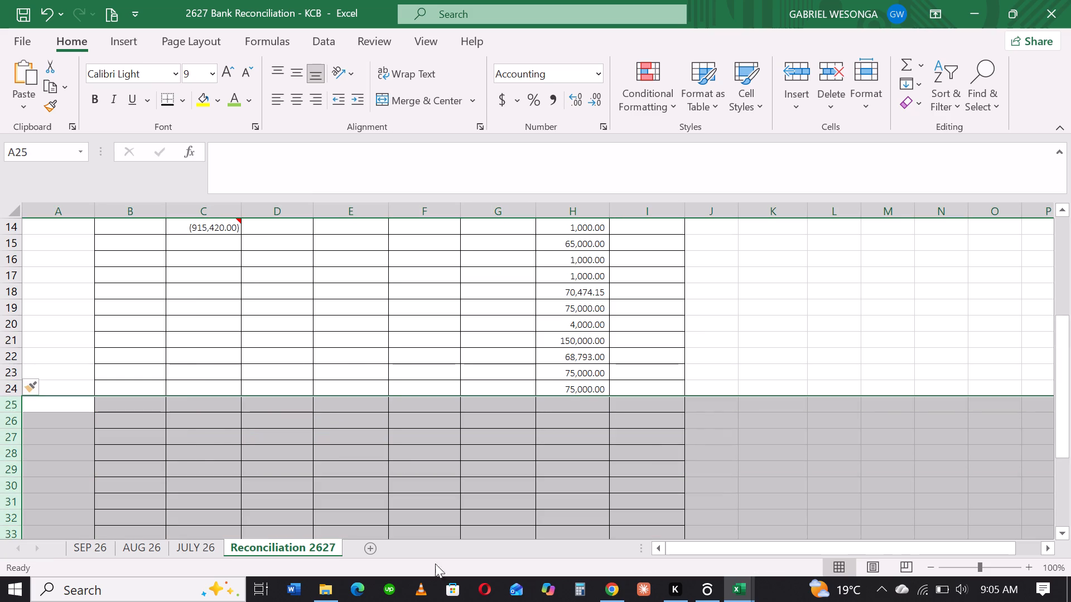
left_click(662, 439)
Enter 75400, 71250, 225000 and 29000 in H25 to H28 as October credit reconciling items.
left_click(592, 411)
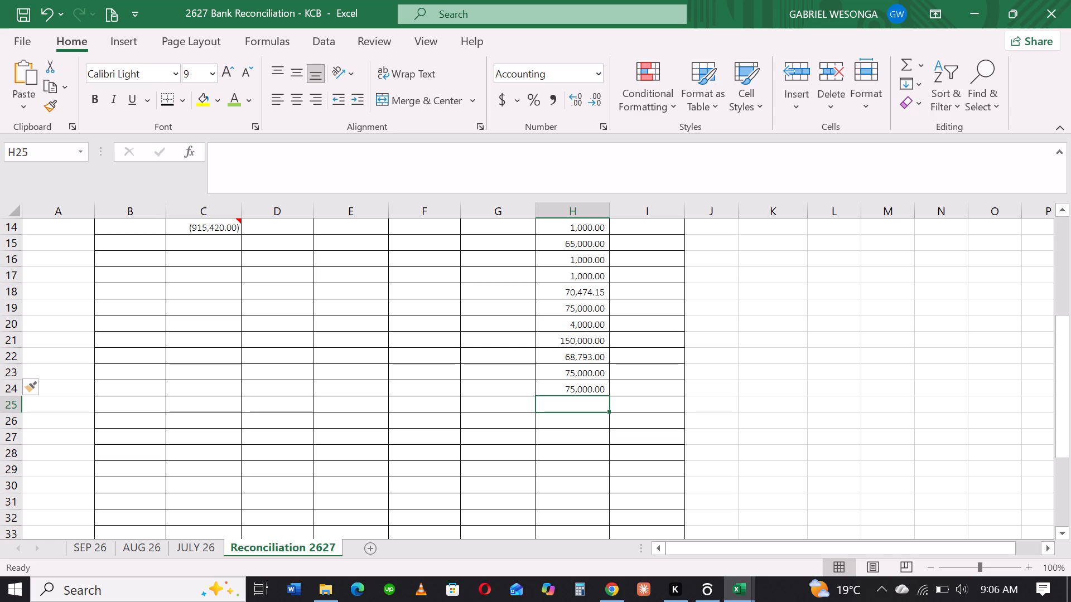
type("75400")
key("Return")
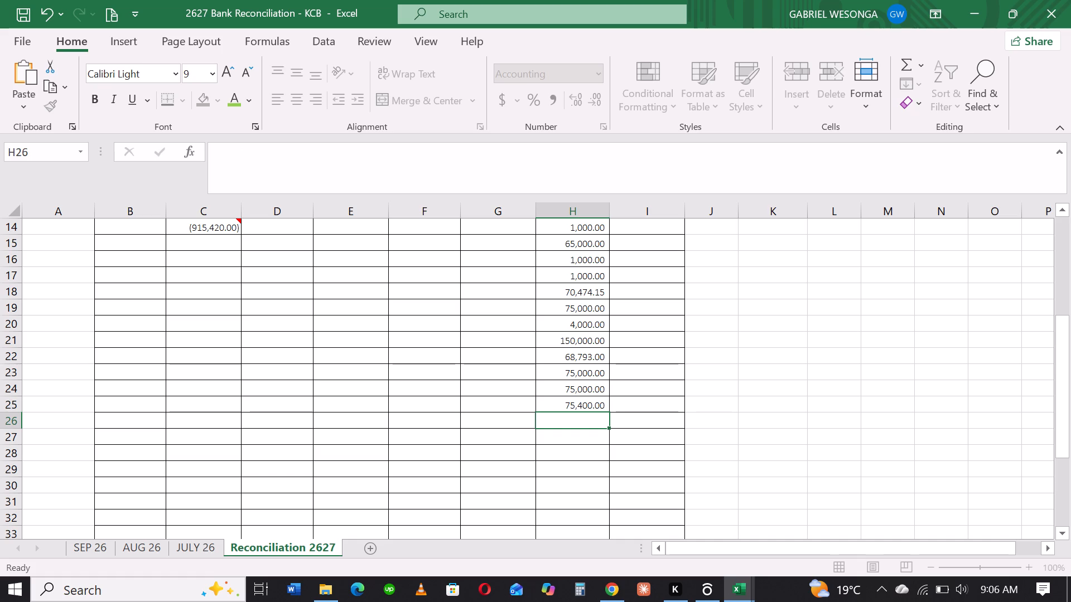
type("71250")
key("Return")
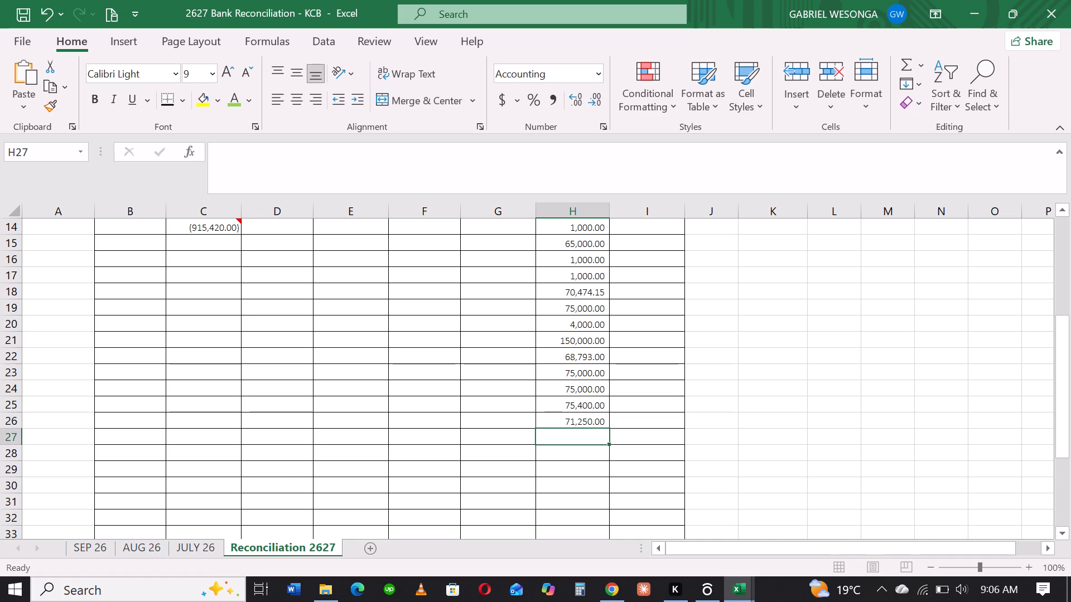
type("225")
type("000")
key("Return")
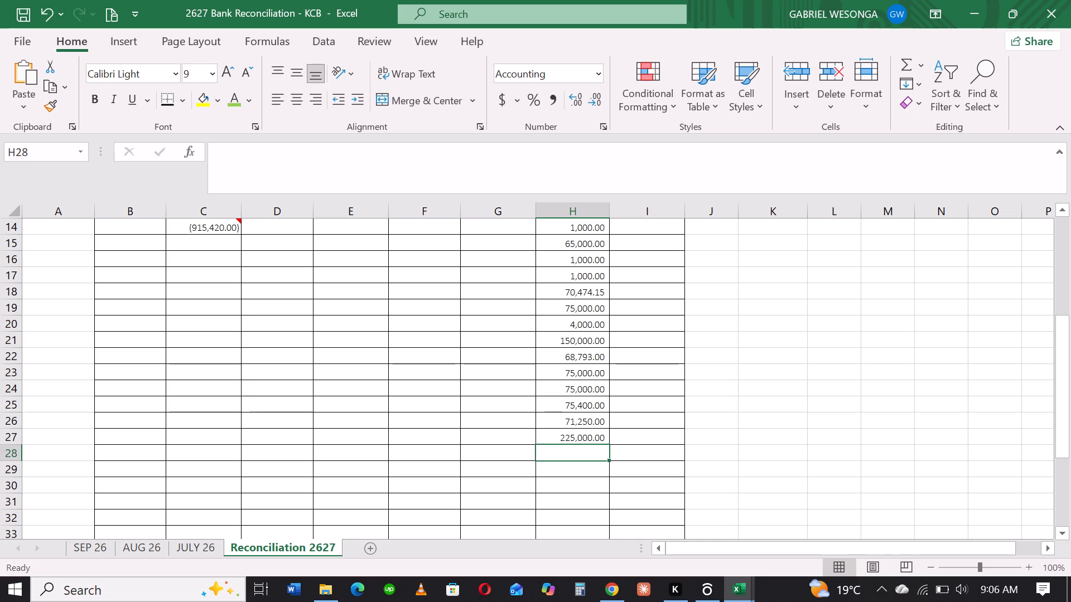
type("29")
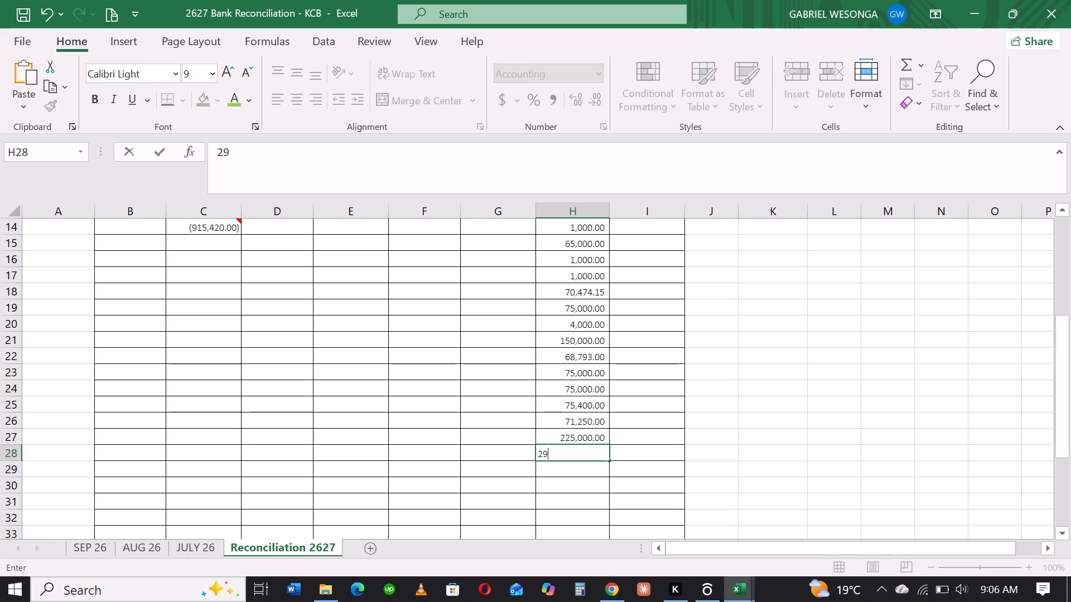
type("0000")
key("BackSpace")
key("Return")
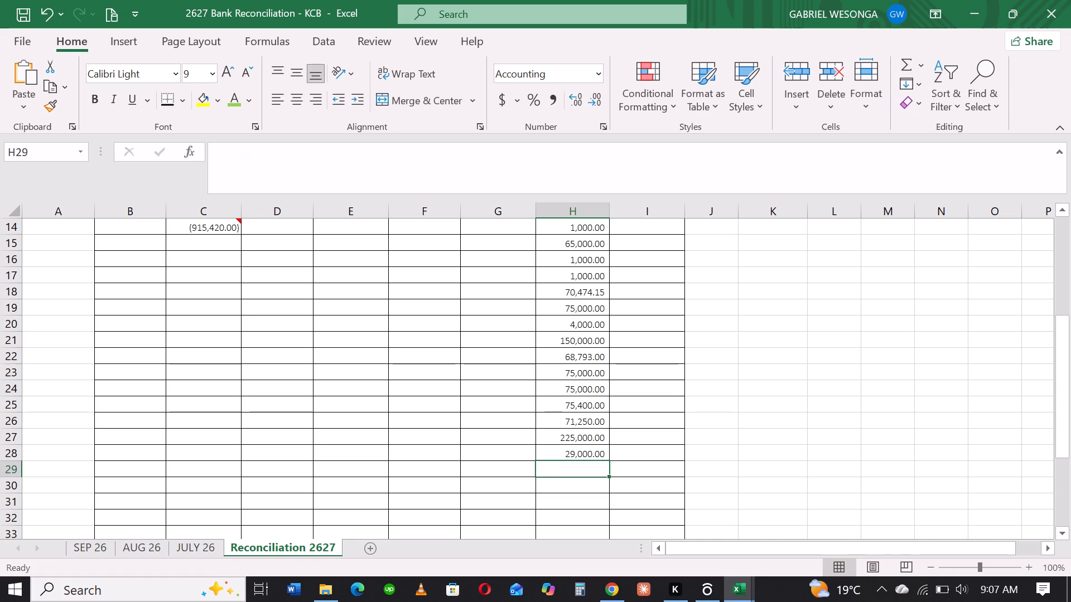
Enter 143534 in H36, directly below the blue subtotal row, as an October credit adjustment.
scroll(98, 250, "down", 1)
left_click_drag(1068, 361, 1070, 406)
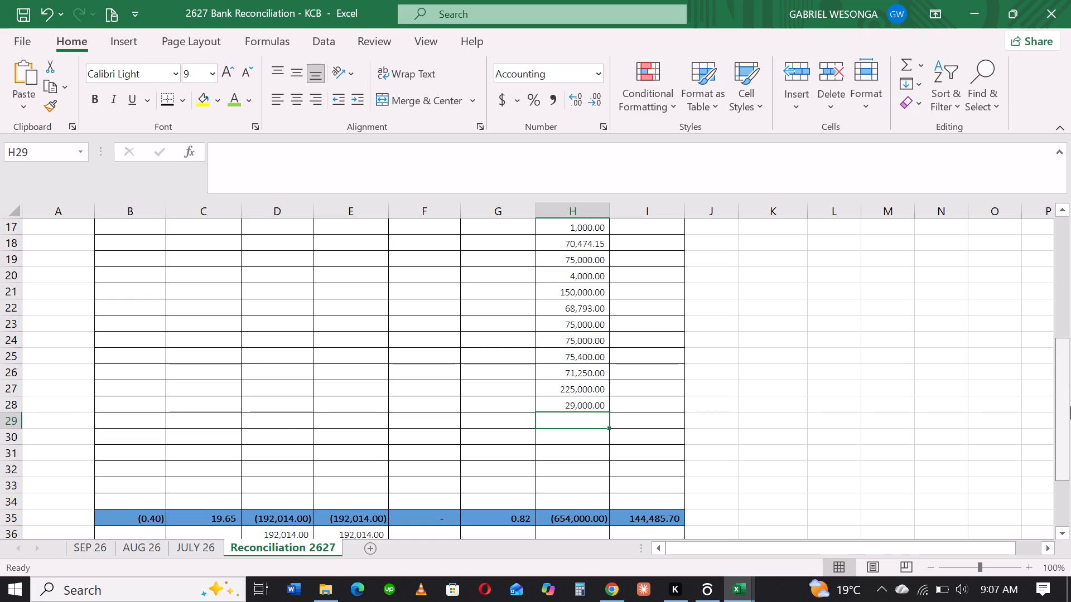
left_click_drag(1070, 406, 1070, 454)
left_click(564, 437)
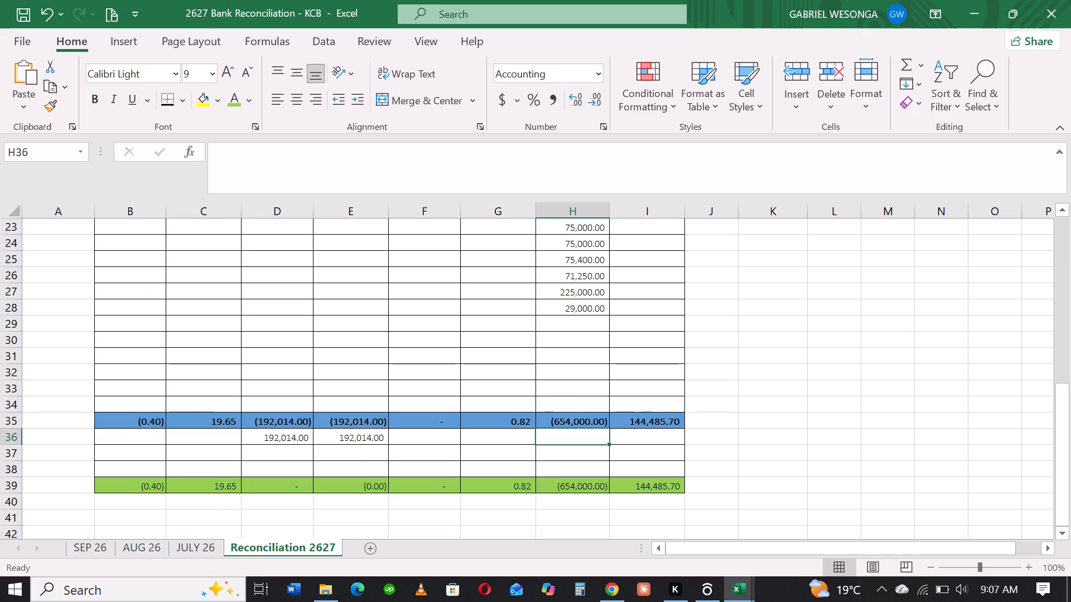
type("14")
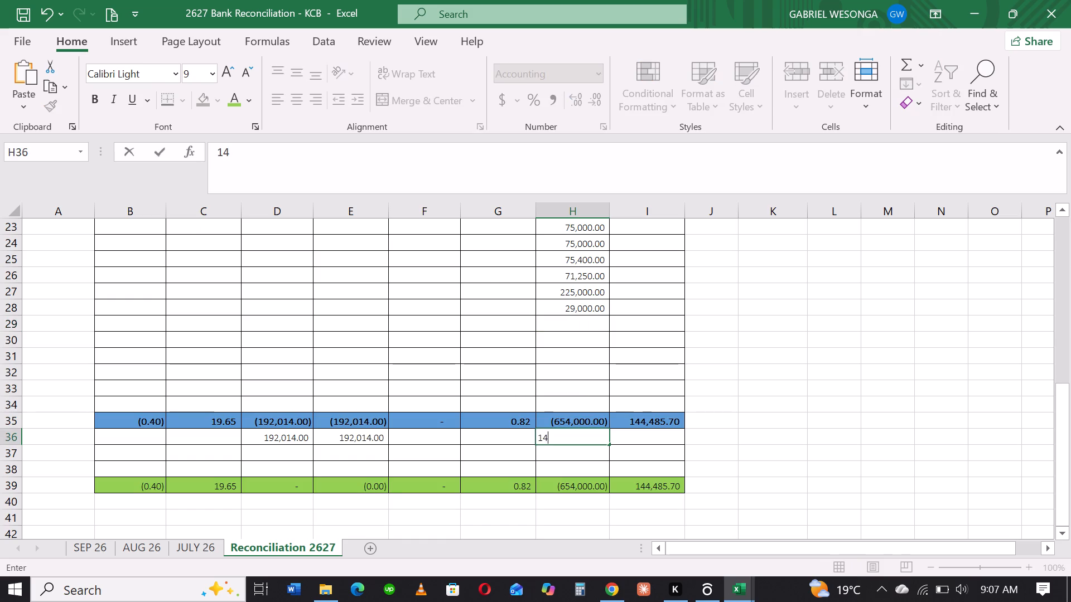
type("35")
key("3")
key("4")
left_click(827, 395)
Enter 104000, 75000 and 75000 in H29 to H31 as October credit reconciling items.
left_click_drag(1070, 414, 1070, 399)
left_click(585, 324)
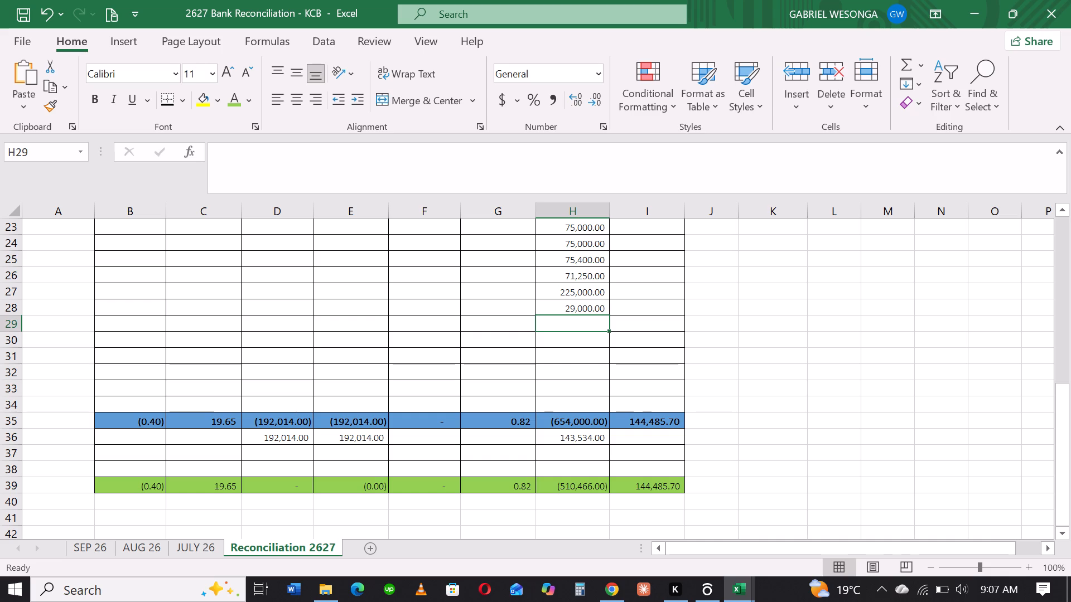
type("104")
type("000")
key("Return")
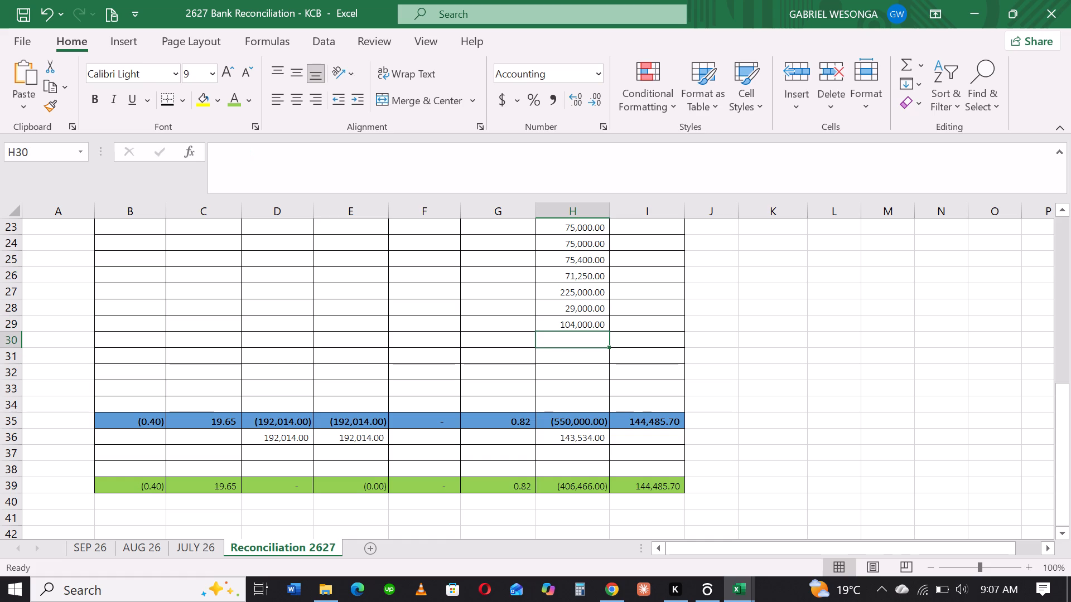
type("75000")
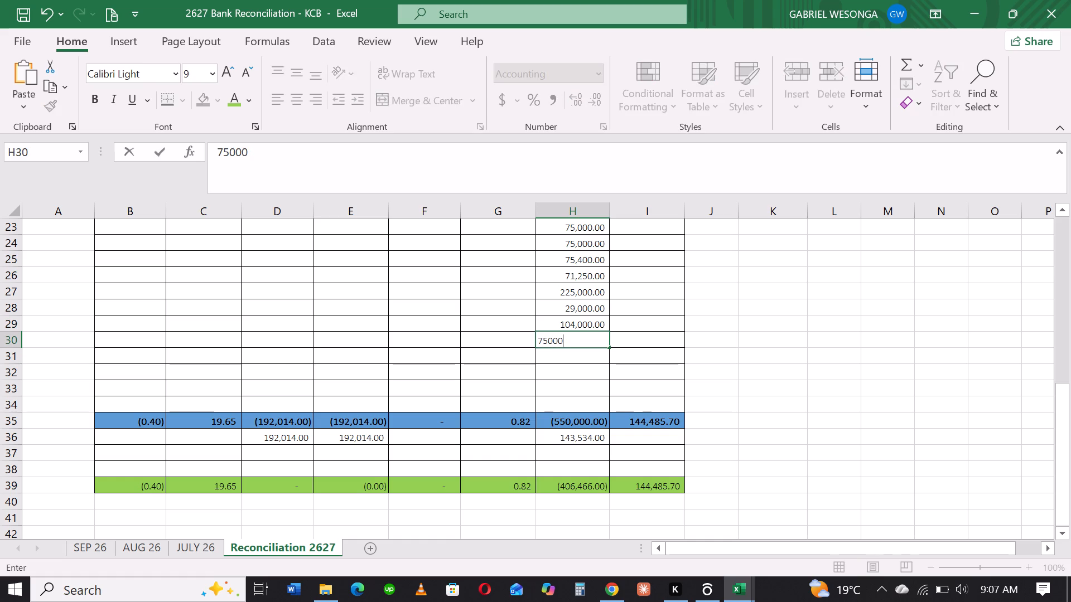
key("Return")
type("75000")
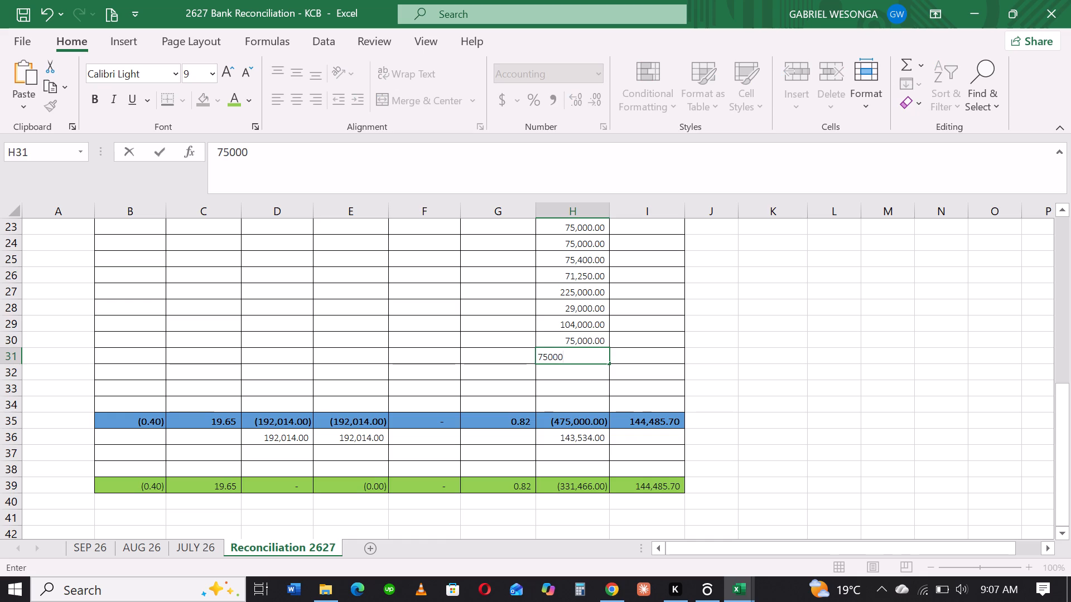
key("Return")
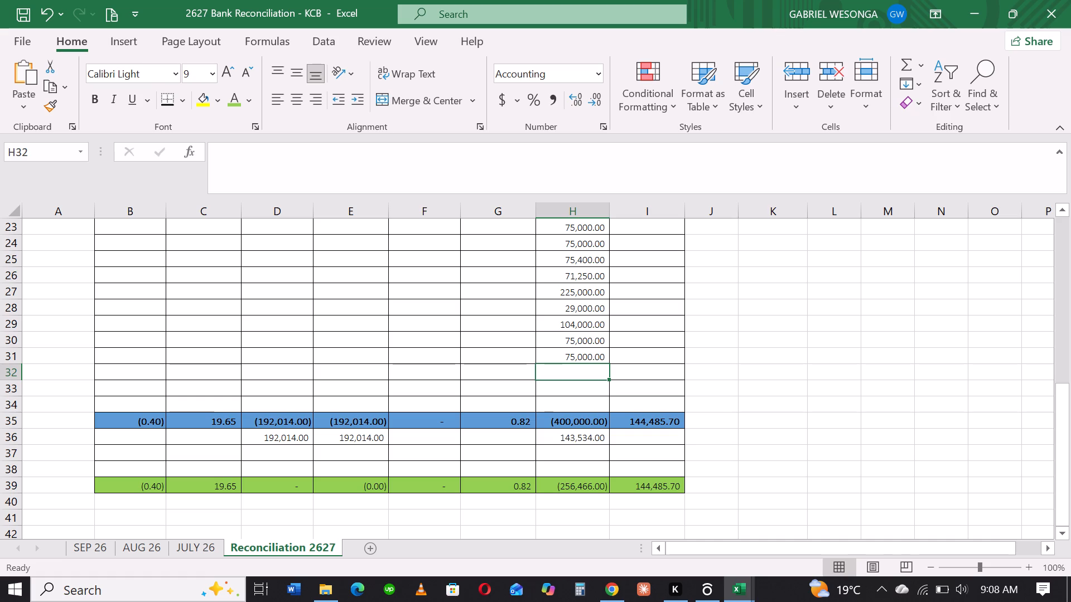
Enter 300000 and 356250 in H32 and H33 as October credit reconciling items.
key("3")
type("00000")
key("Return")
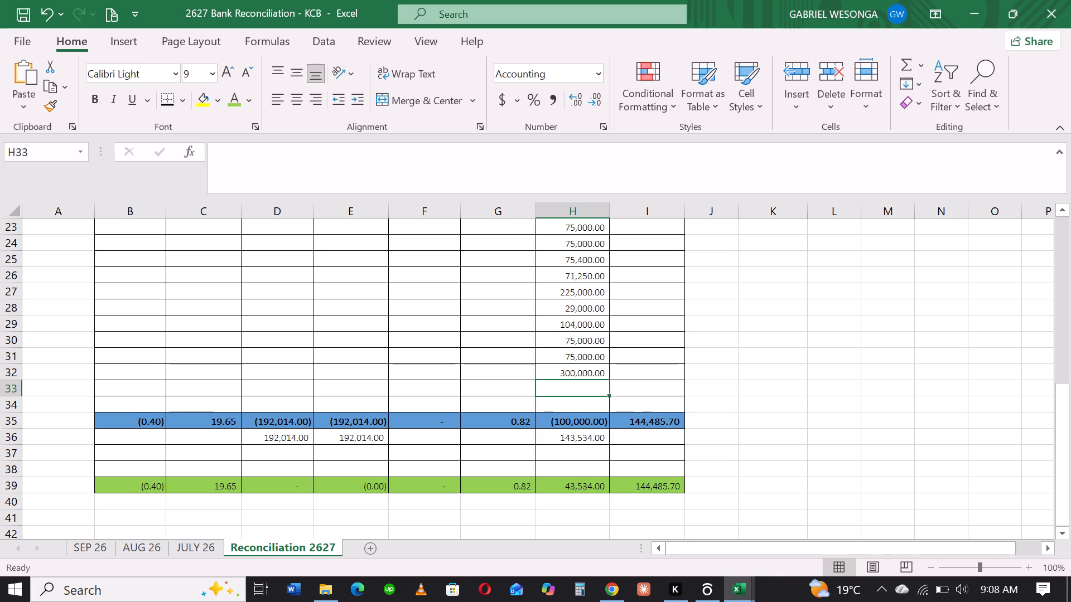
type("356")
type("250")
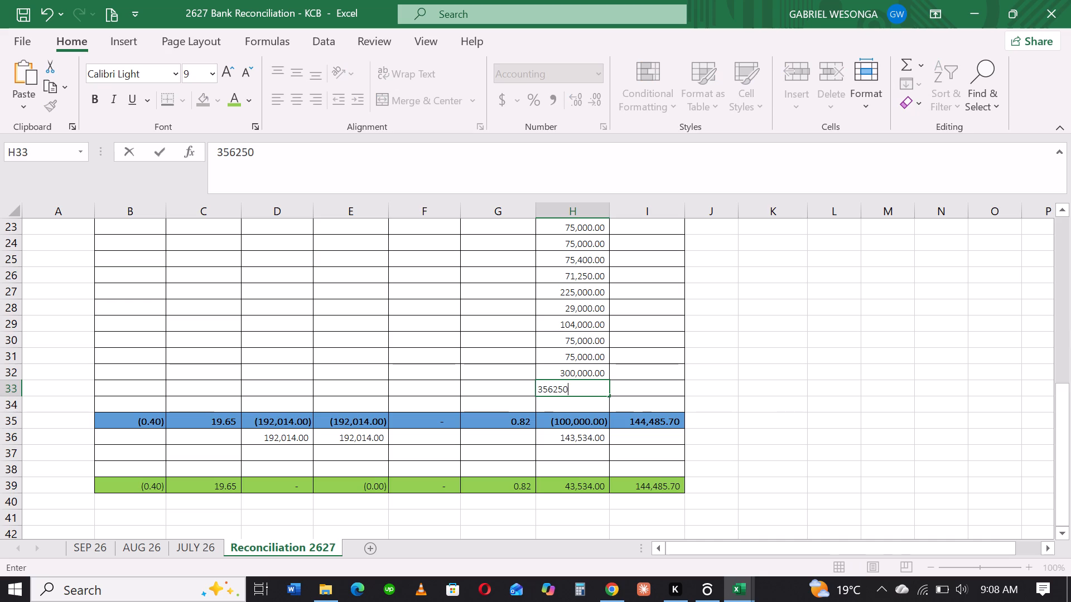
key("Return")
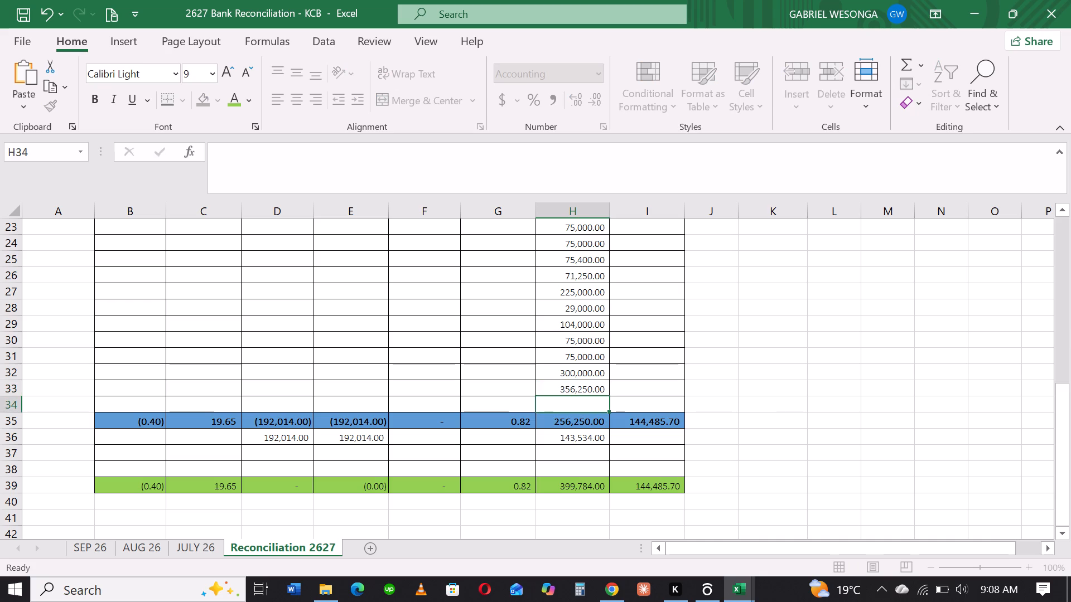
Insert seven blank rows at row 34, above the blue subtotal row, for more reconciling items.
left_click_drag(9, 406, 0, 501)
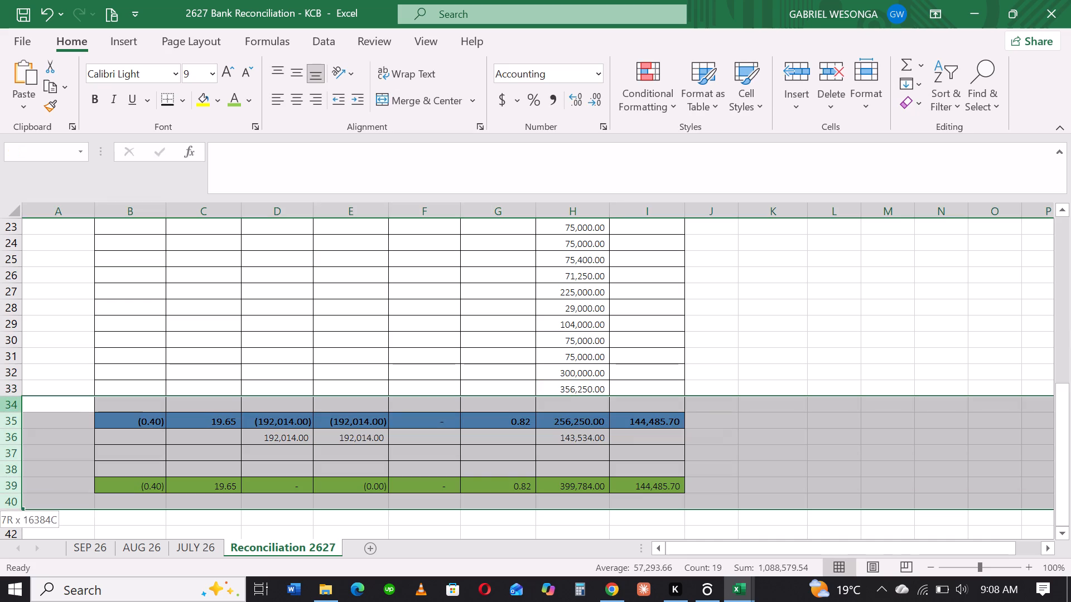
left_click_drag(0, 501, 0, 502)
right_click(112, 471)
left_click(191, 310)
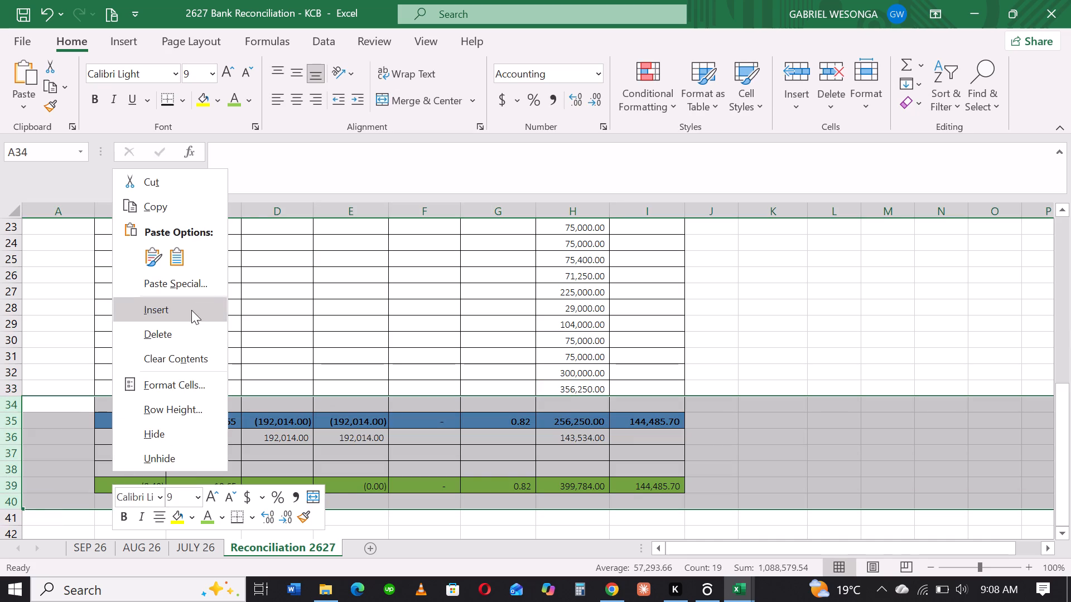
Enter 71250, 15000 and 15000 in H34 to H36 as October credit reconciling items.
left_click(572, 402)
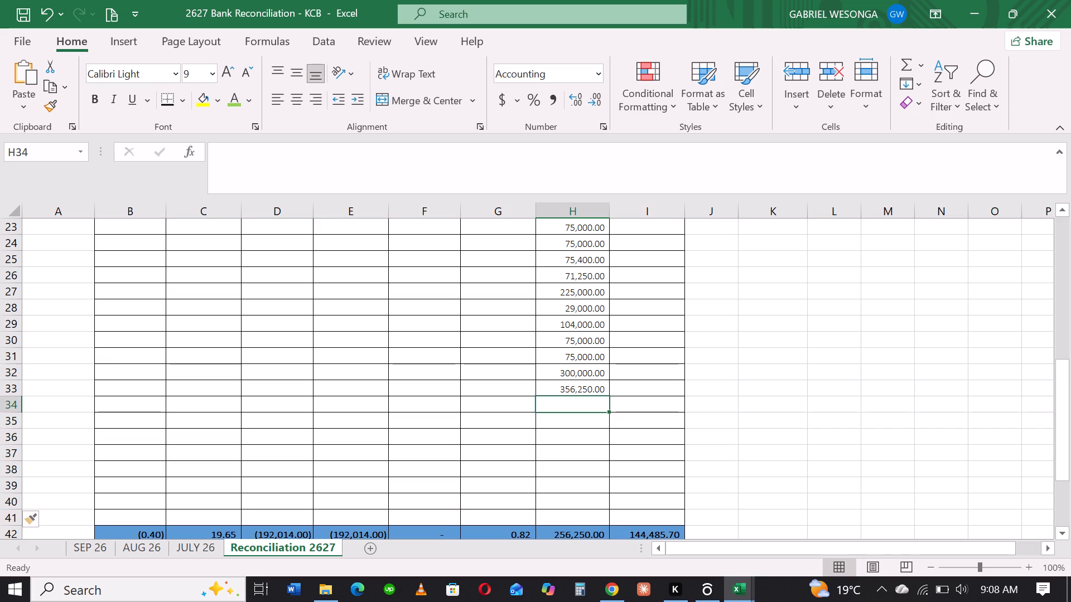
type("71250")
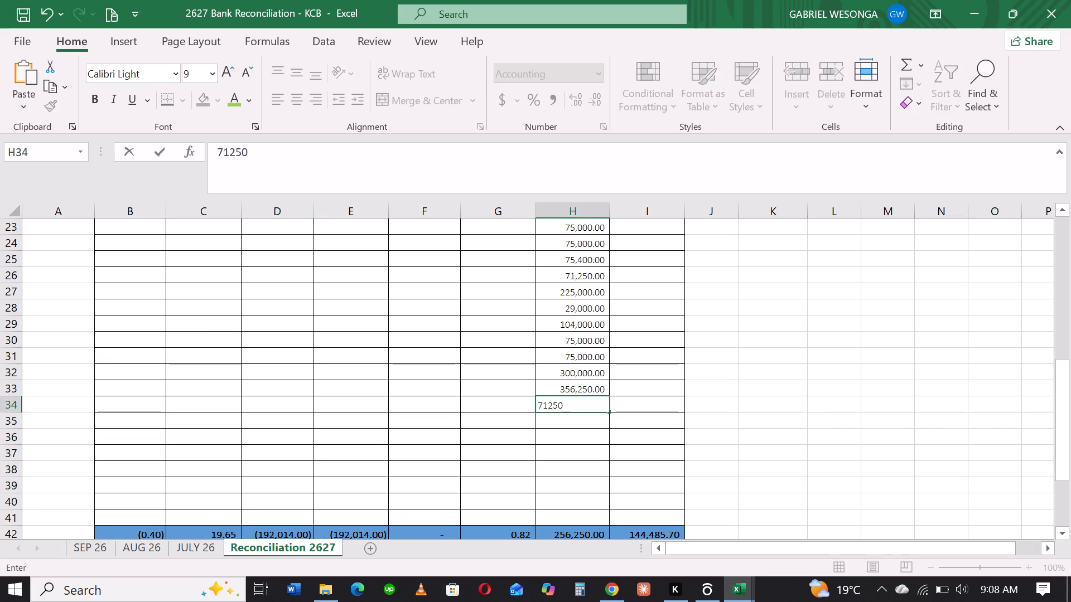
key("Return")
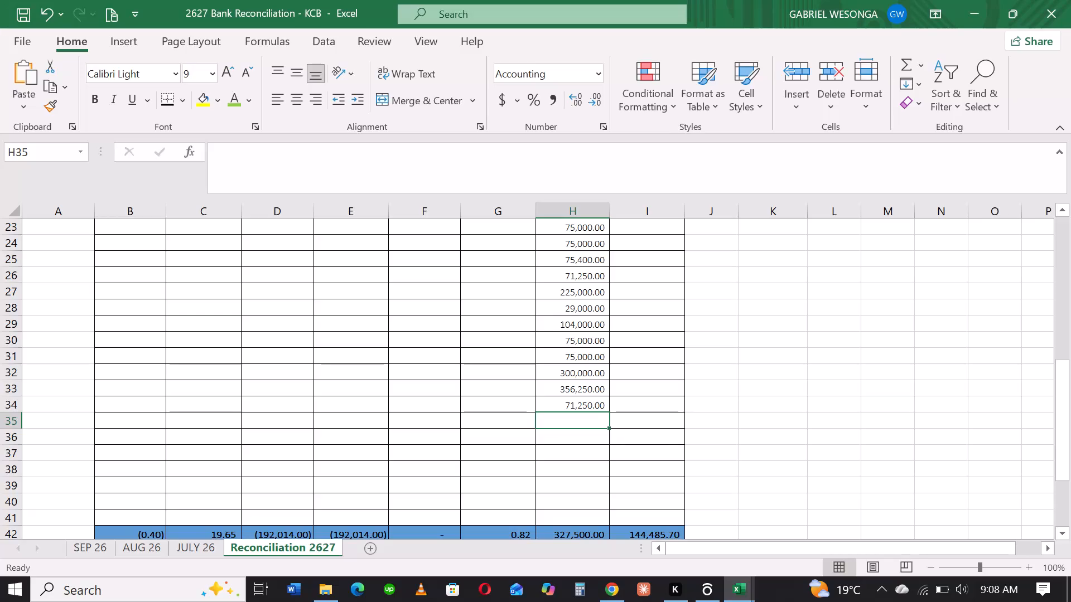
type("15000")
key("Return")
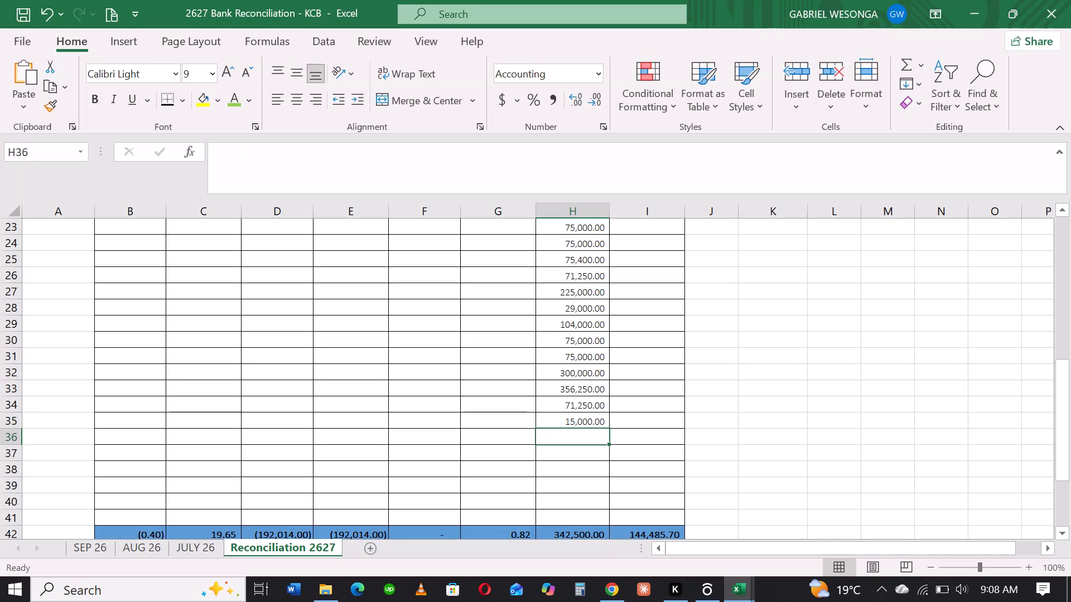
type("15000")
key("Return")
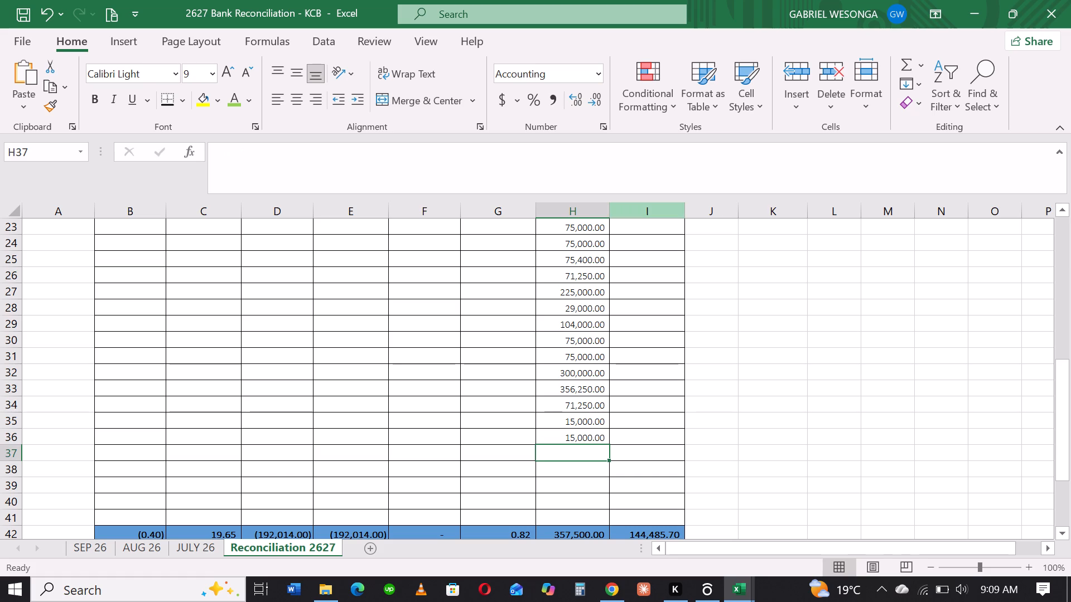
Switch to Business Central in Chrome and close the Detail Trial Balance report preview.
left_click(606, 599)
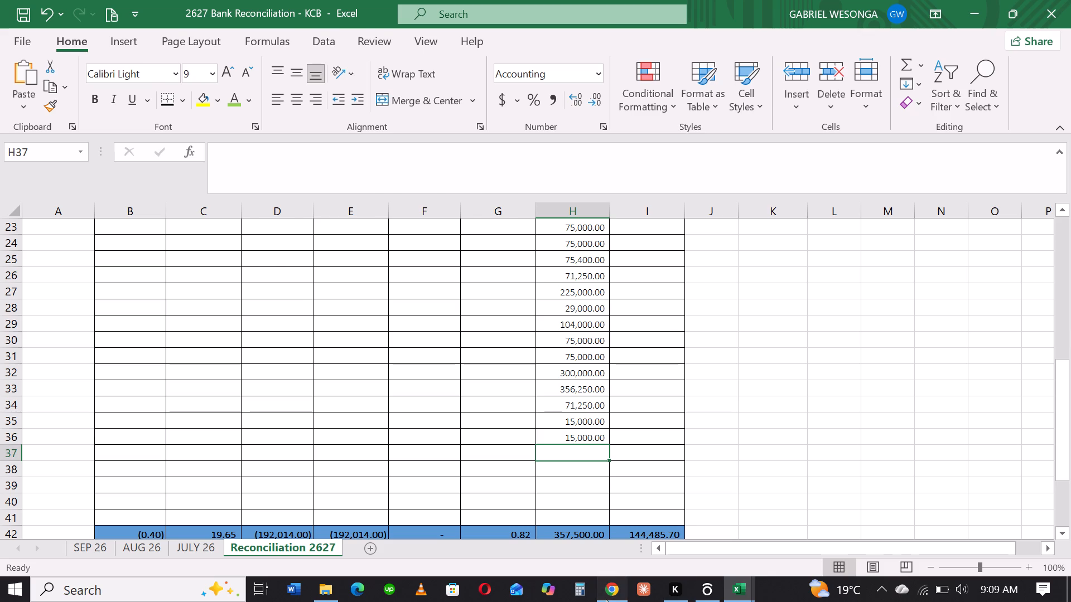
left_click(923, 270)
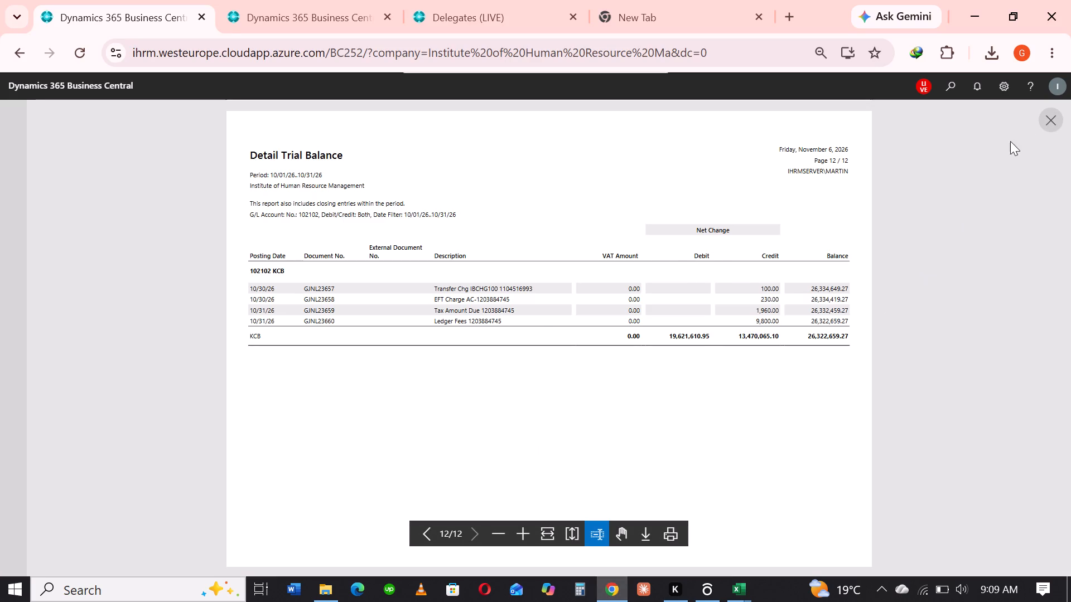
left_click(1046, 118)
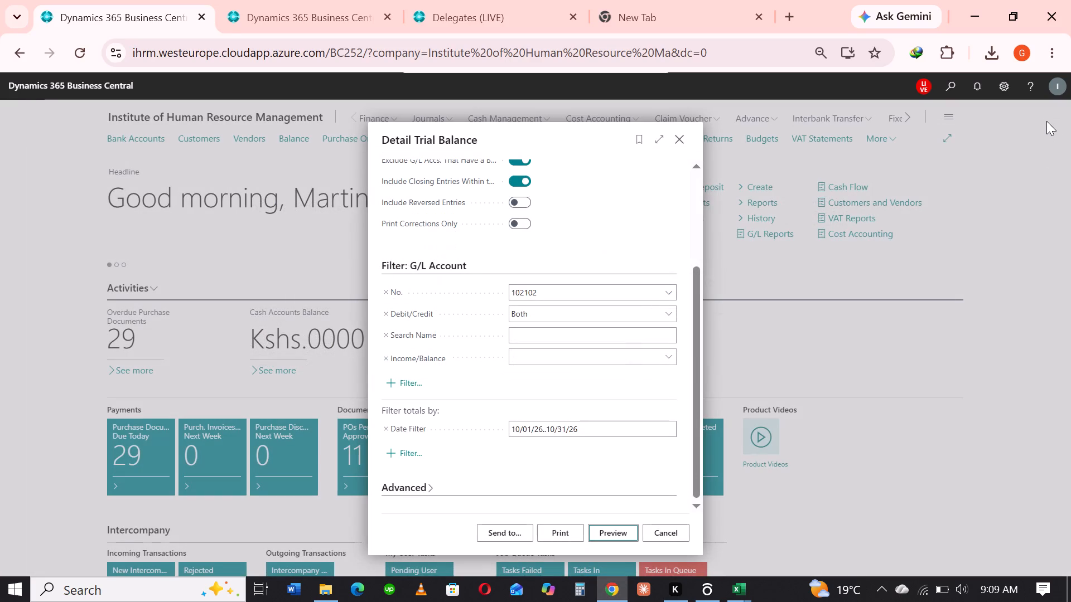
Switch to the 2627 Bank Reconciliation - KCB workbook and review the October credit items up to the variance rows.
left_click(736, 587)
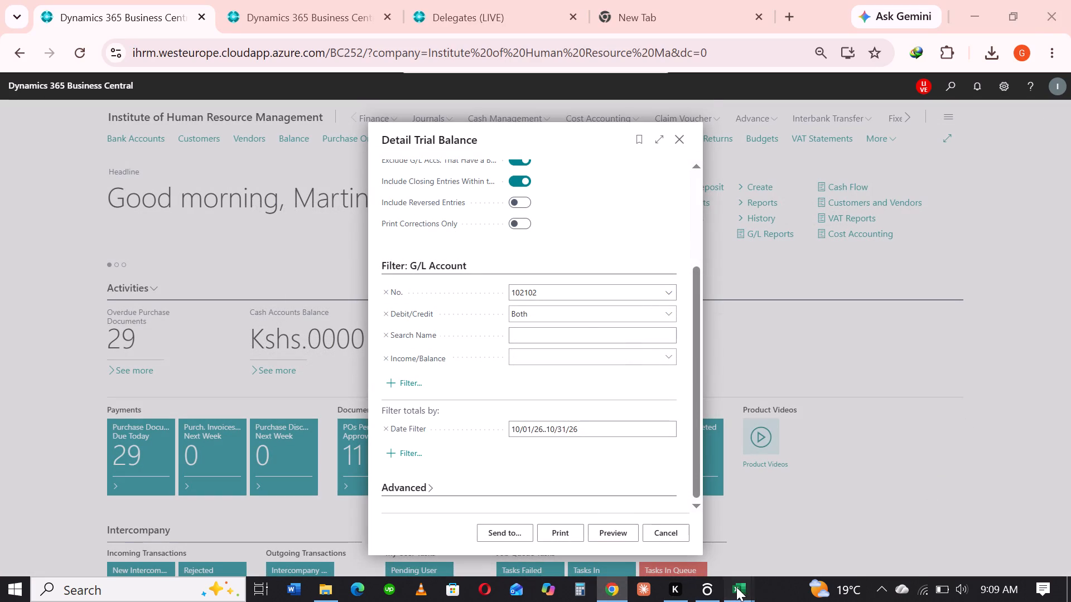
left_click(864, 484)
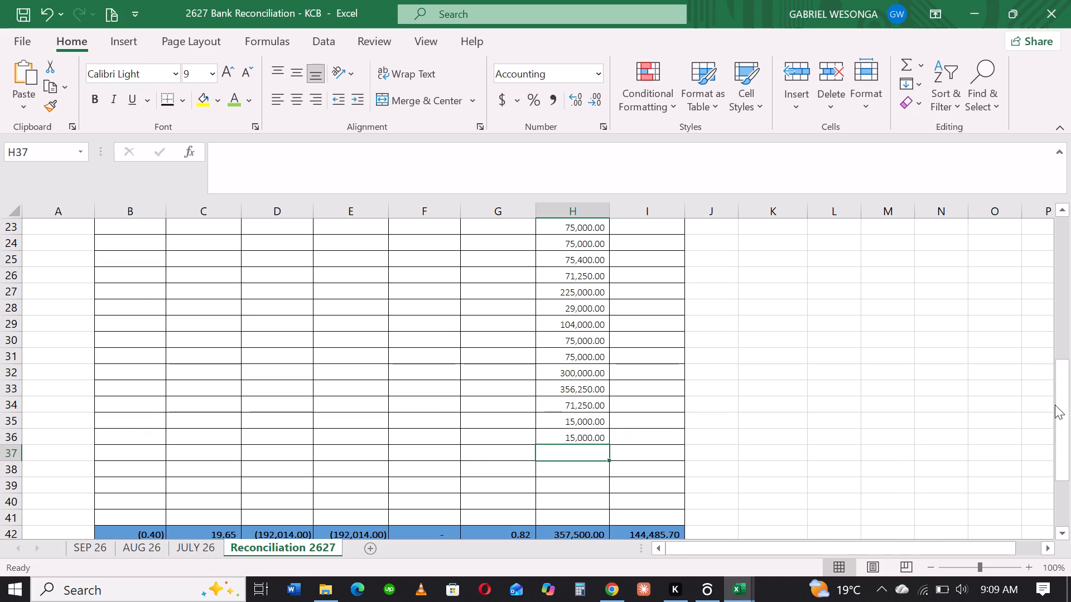
left_click(1063, 398)
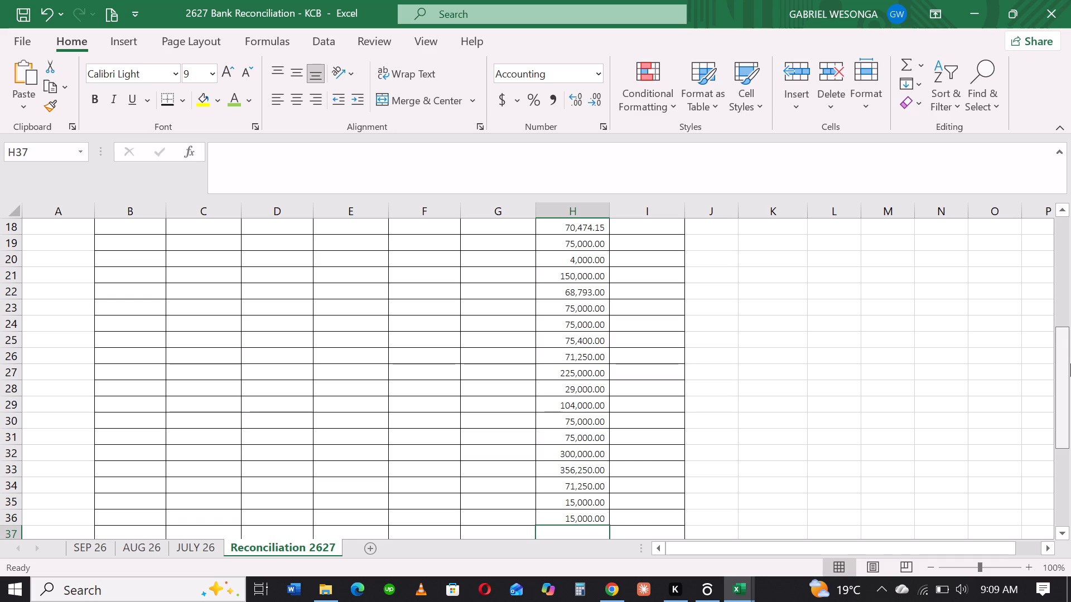
left_click_drag(1058, 357, 1067, 293)
left_click_drag(1067, 293, 1064, 207)
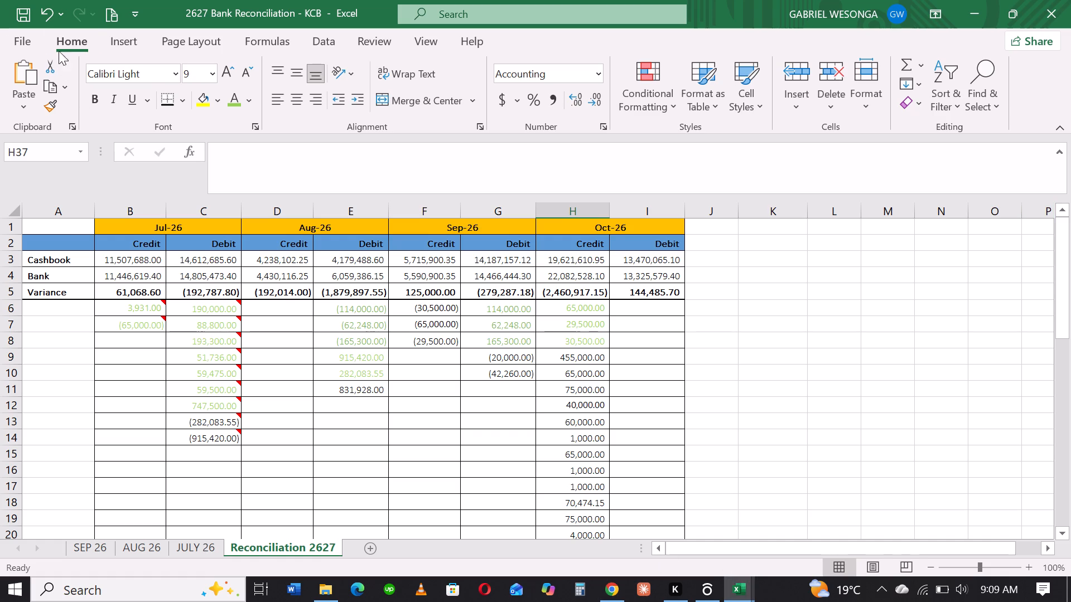
Look through Excel's list of recently used workbooks, and return to the Reconciliation 2627 sheet.
left_click(13, 37)
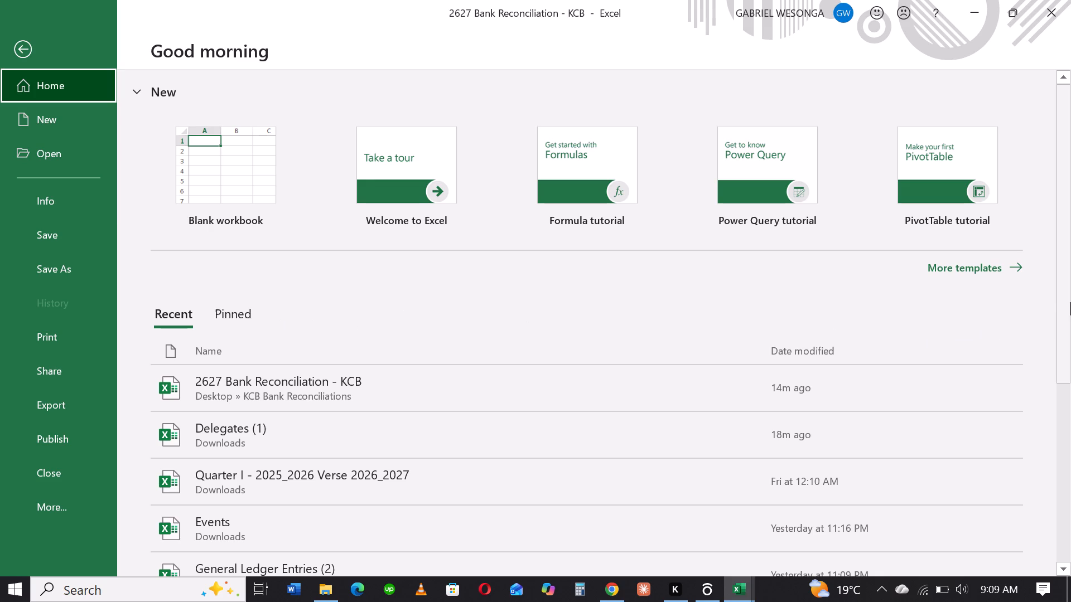
left_click_drag(1063, 290, 1067, 353)
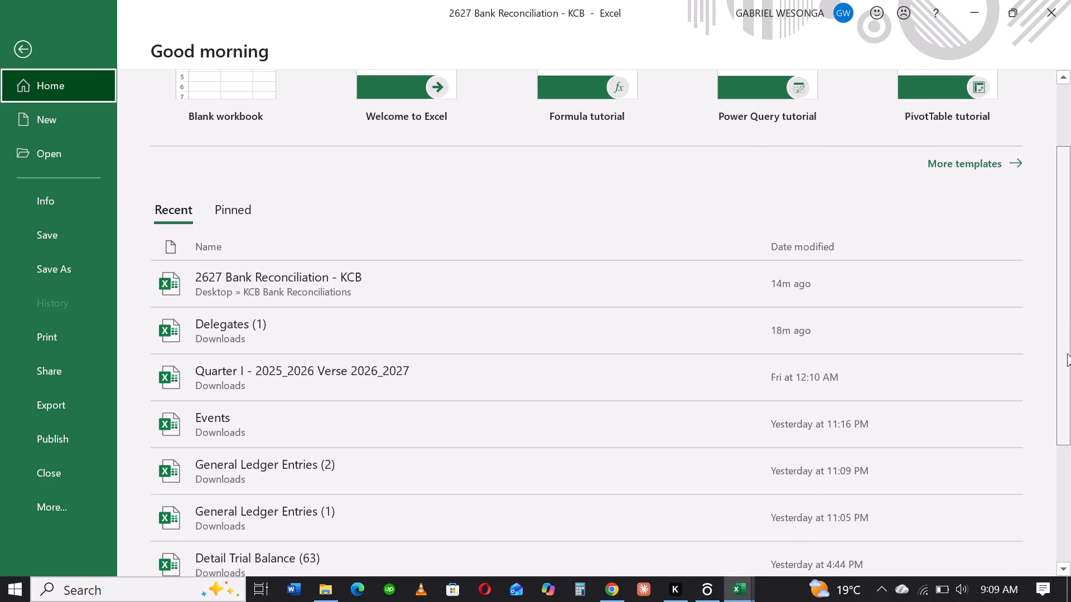
left_click_drag(1067, 353, 1059, 448)
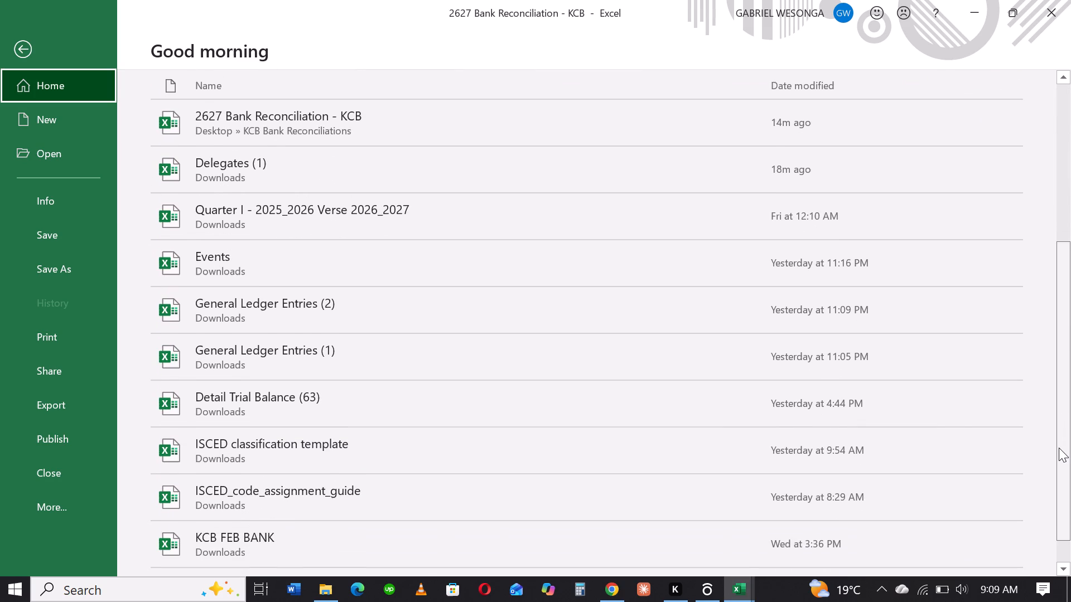
left_click_drag(1059, 448, 1060, 448)
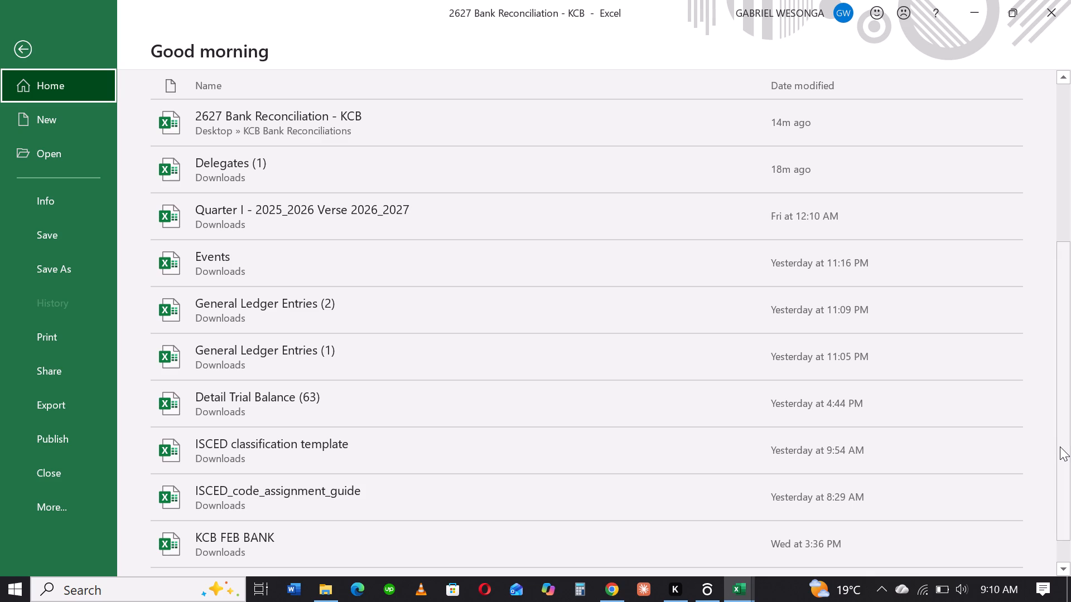
left_click(1069, 372)
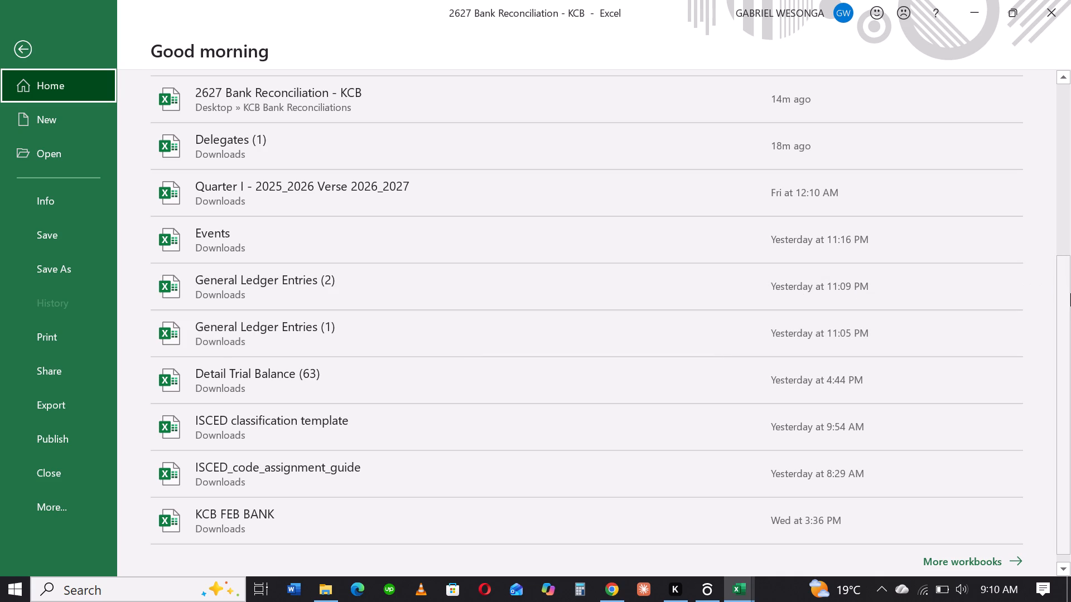
left_click_drag(1068, 342, 1068, 310)
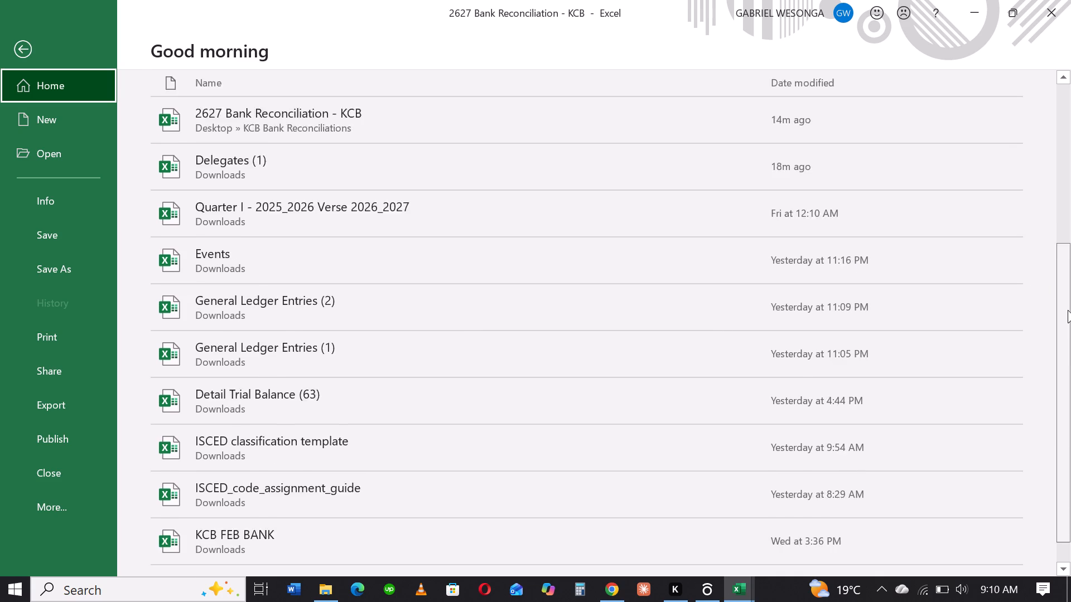
left_click_drag(1068, 310, 1060, 378)
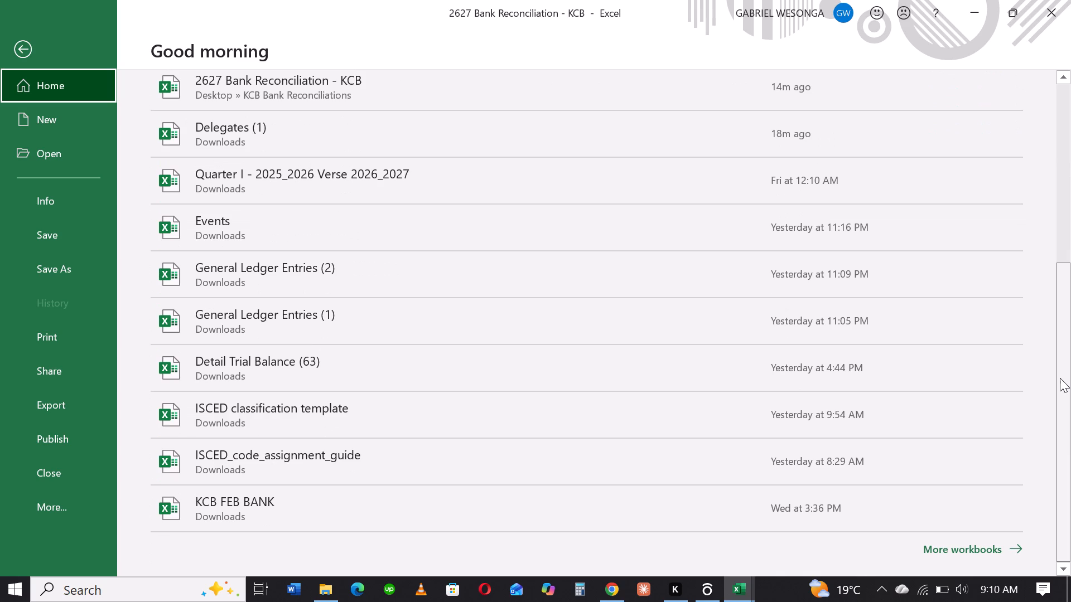
left_click_drag(1060, 378, 1062, 370)
left_click_drag(1062, 370, 1070, 241)
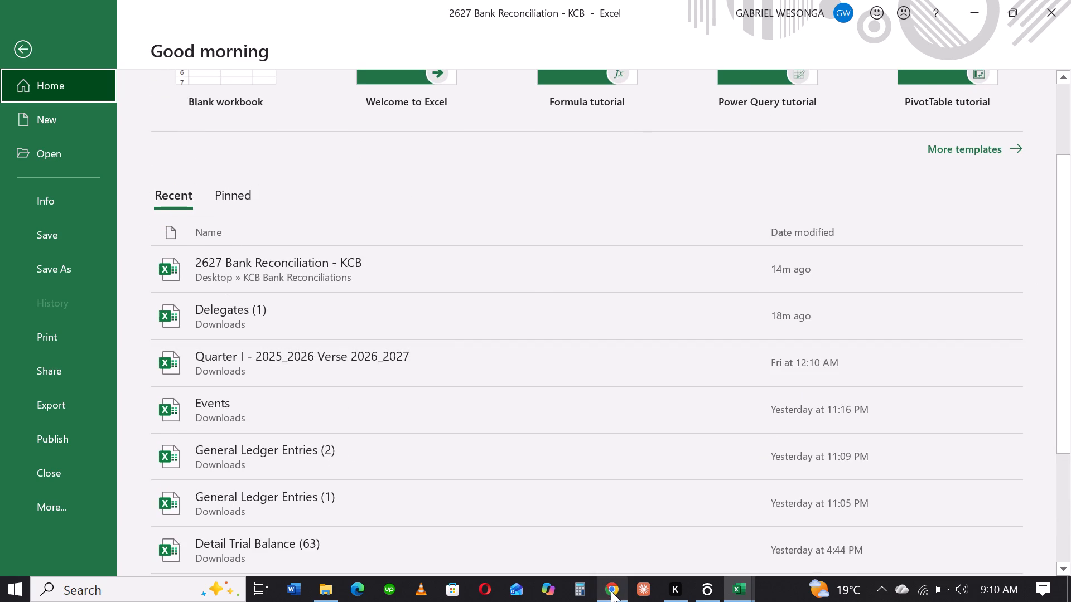
left_click(611, 591)
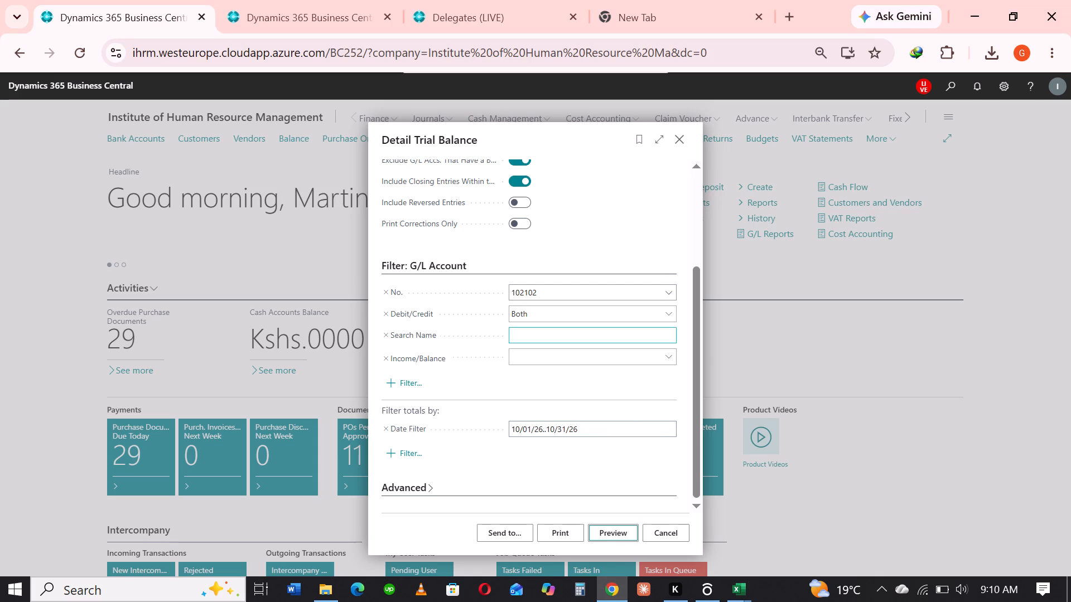
left_click(740, 589)
left_click(846, 505)
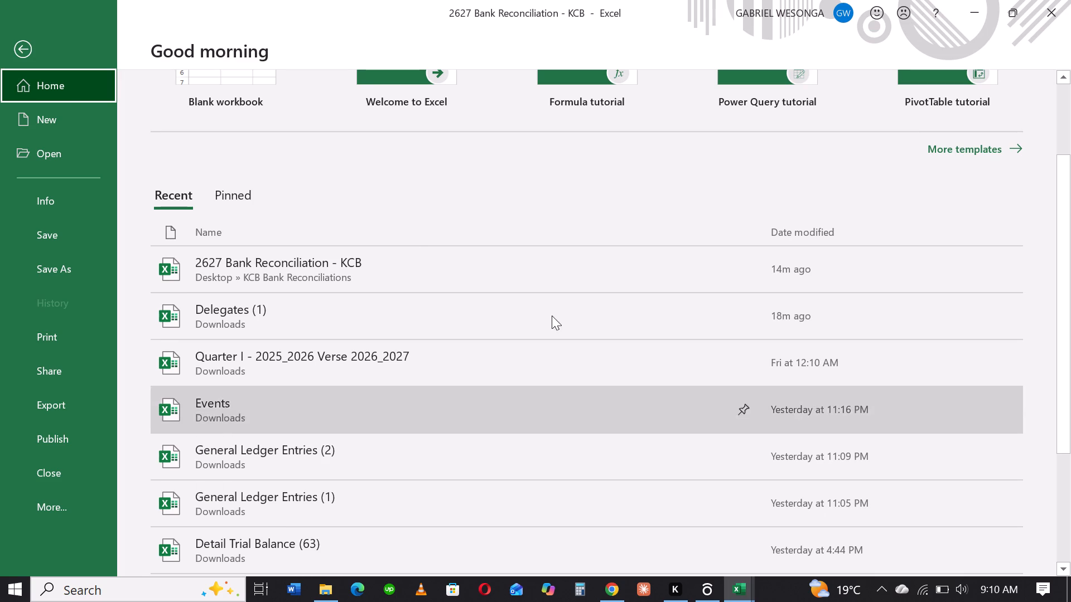
left_click(8, 33)
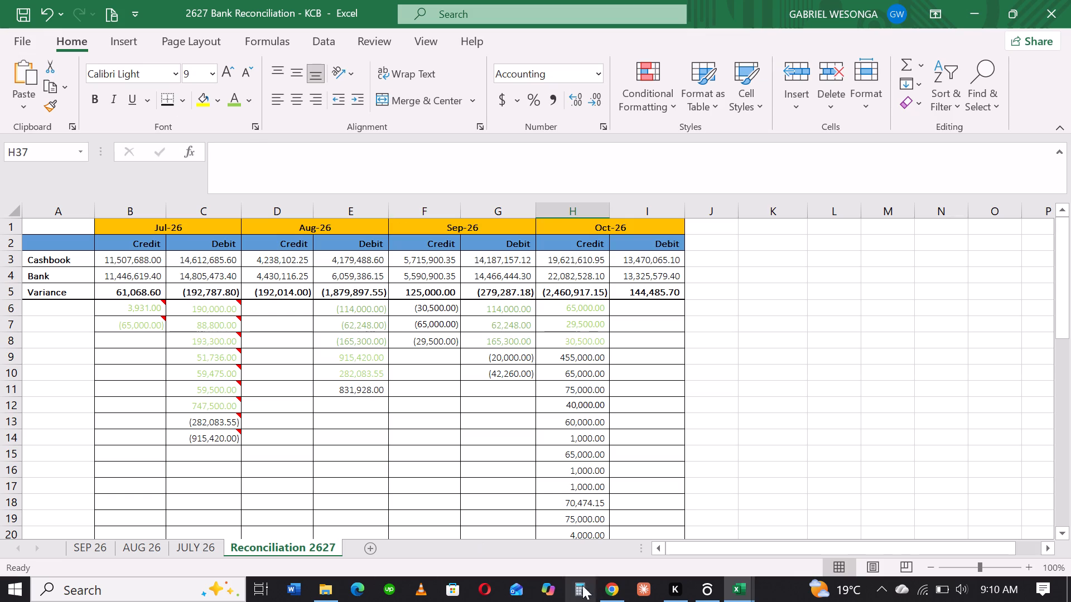
Switch to File Explorer and look through the Excel files in the Downloads folder for exported Detail Trial Balance reports.
left_click(331, 593)
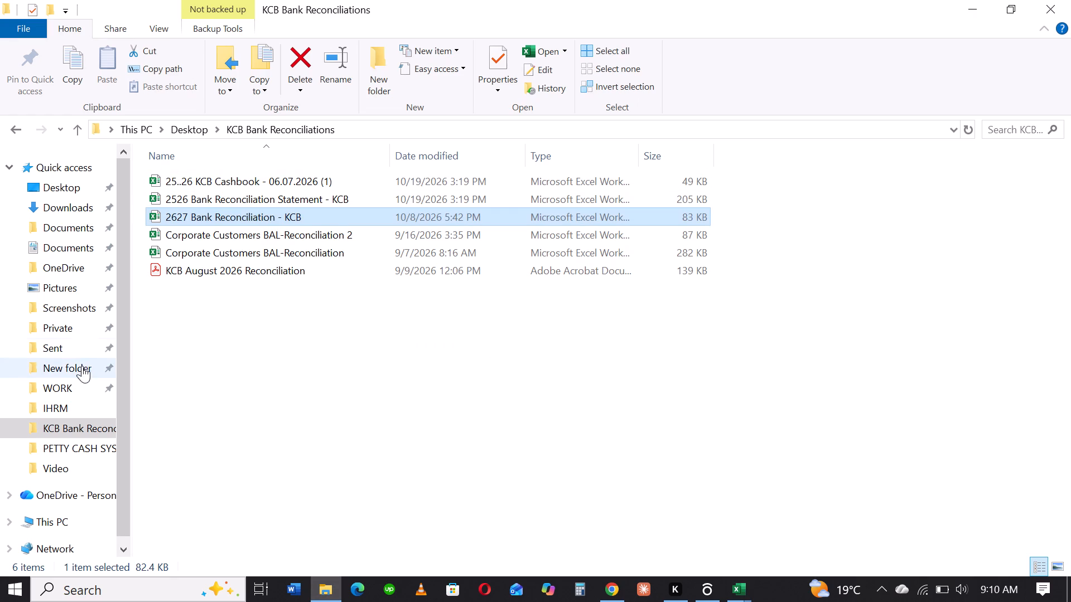
left_click(86, 207)
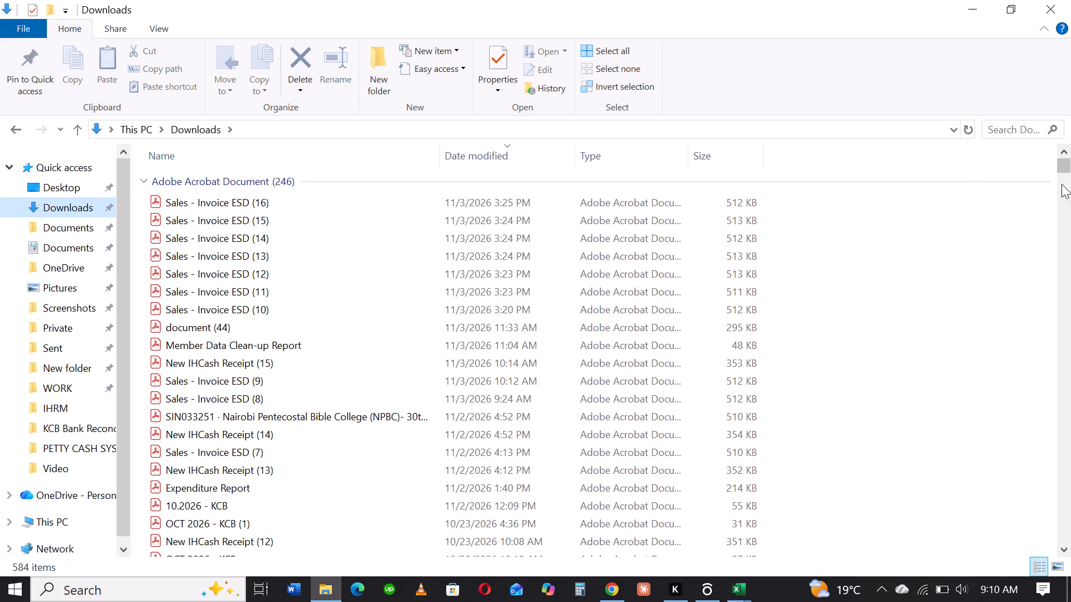
left_click(1065, 551)
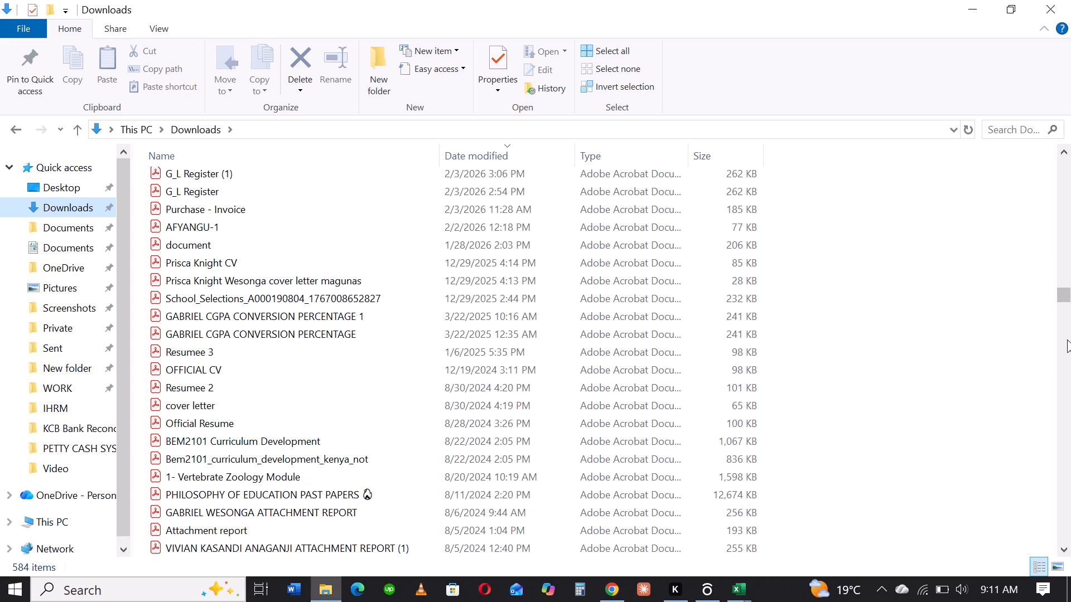
left_click_drag(1070, 294, 1070, 328)
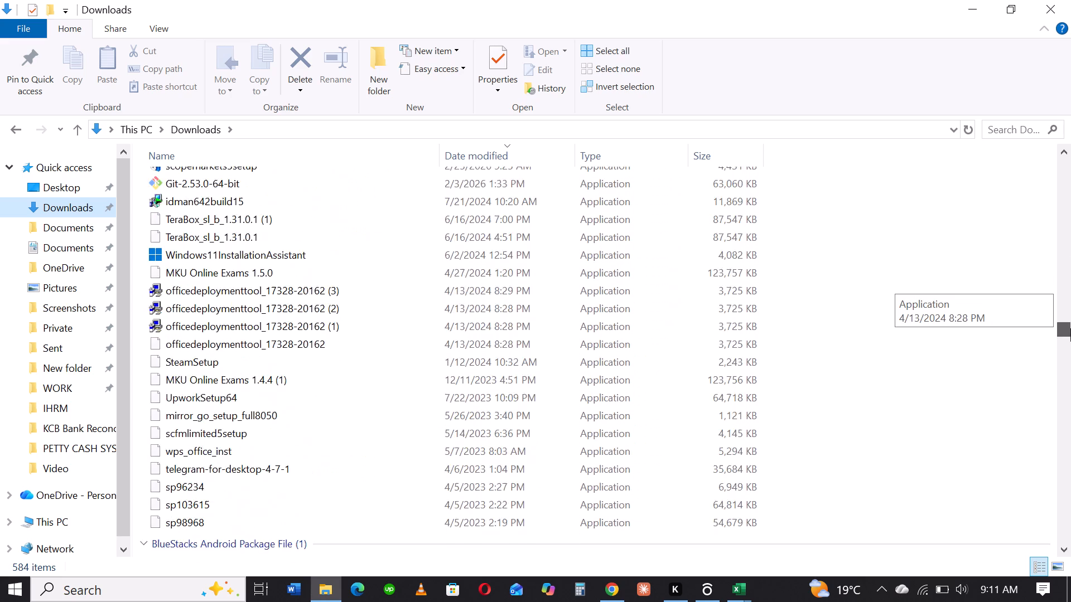
left_click_drag(1070, 328, 1069, 378)
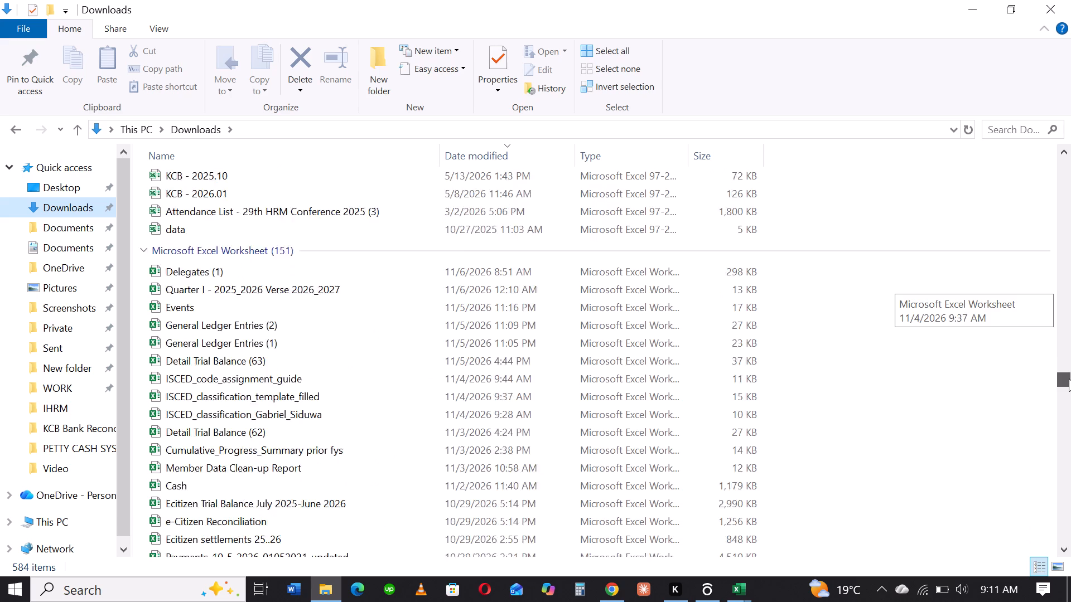
left_click_drag(1069, 378, 1067, 375)
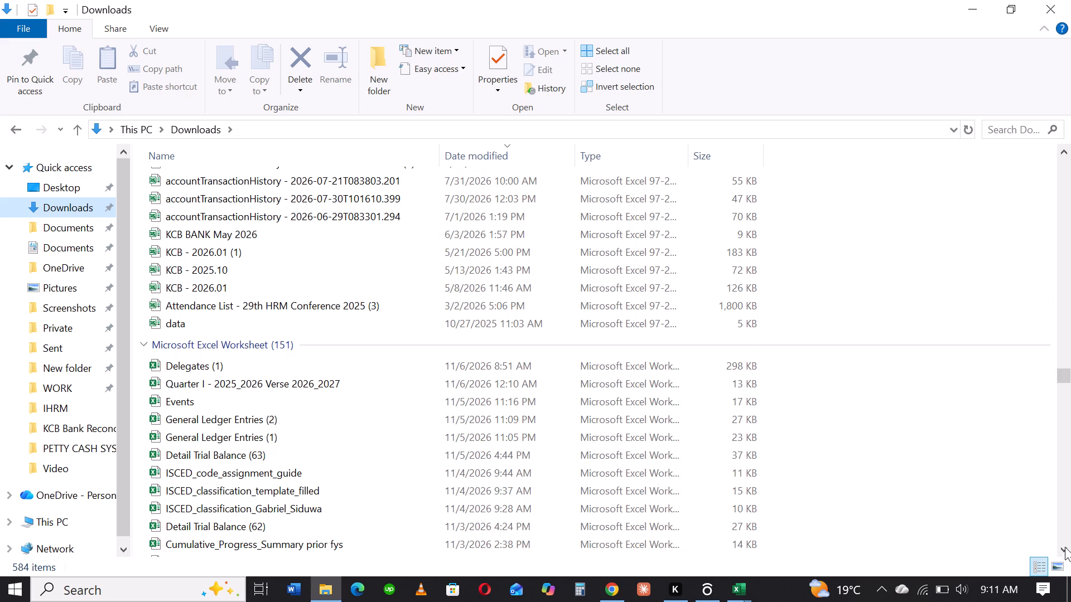
left_click(1065, 542)
left_click(1065, 542)
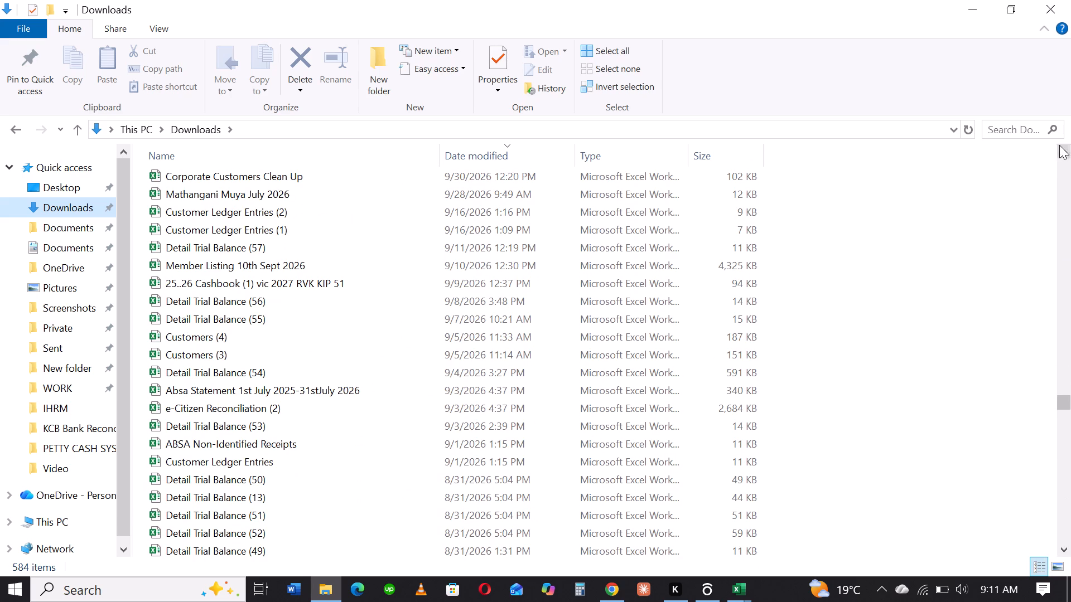
triple_click(1067, 156)
triple_click(1067, 156)
left_click(1067, 156)
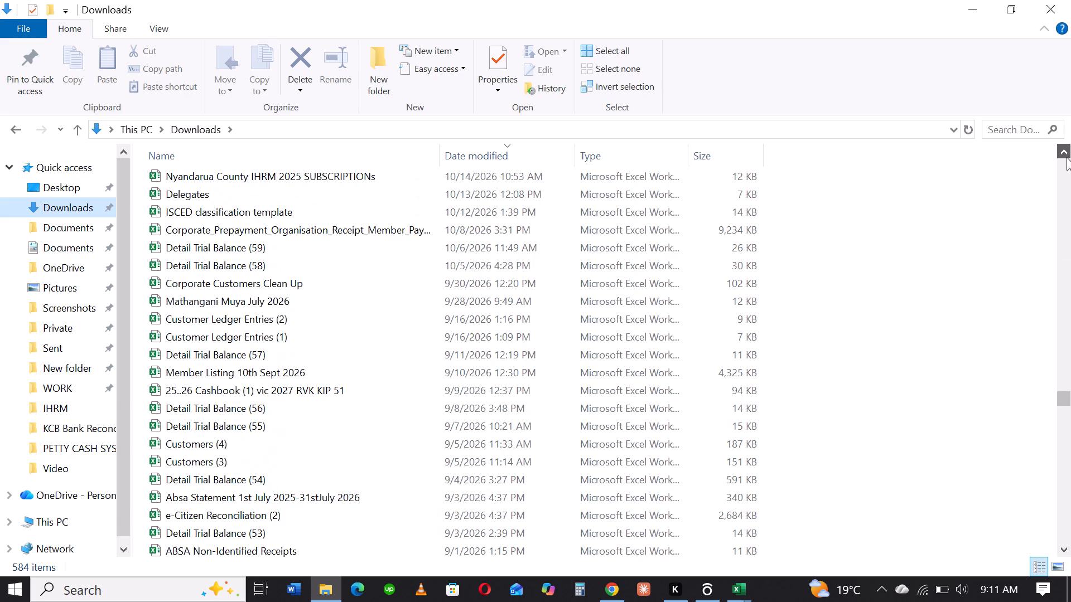
triple_click(1067, 157)
left_click_drag(1067, 158, 1067, 163)
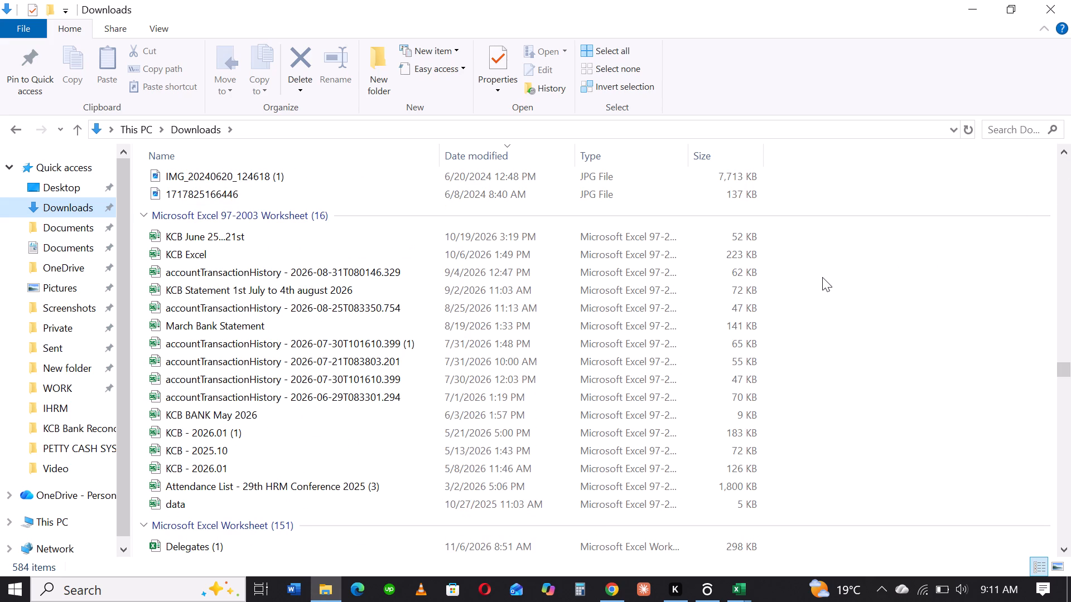
left_click(1062, 551)
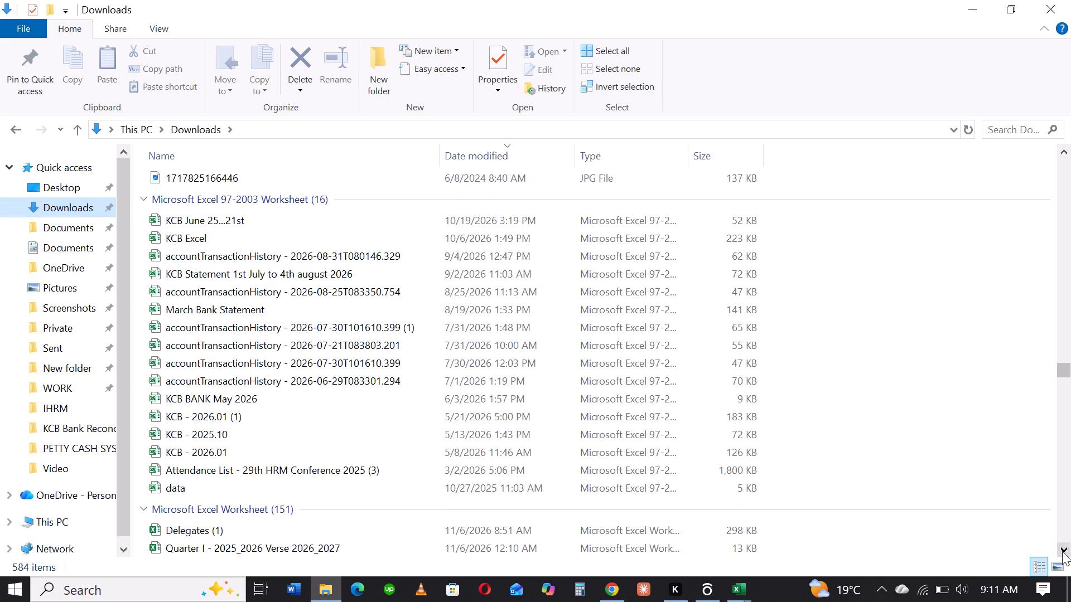
double_click(1062, 541)
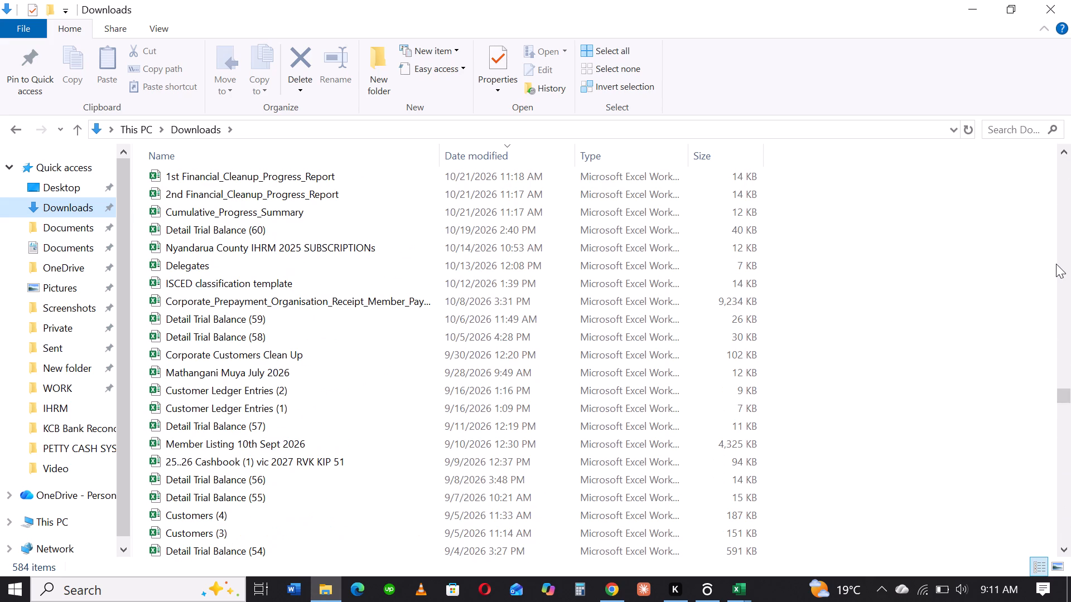
Open the Detail Trial Balance (60) workbook to check its reporting period, and close it.
double_click(224, 222)
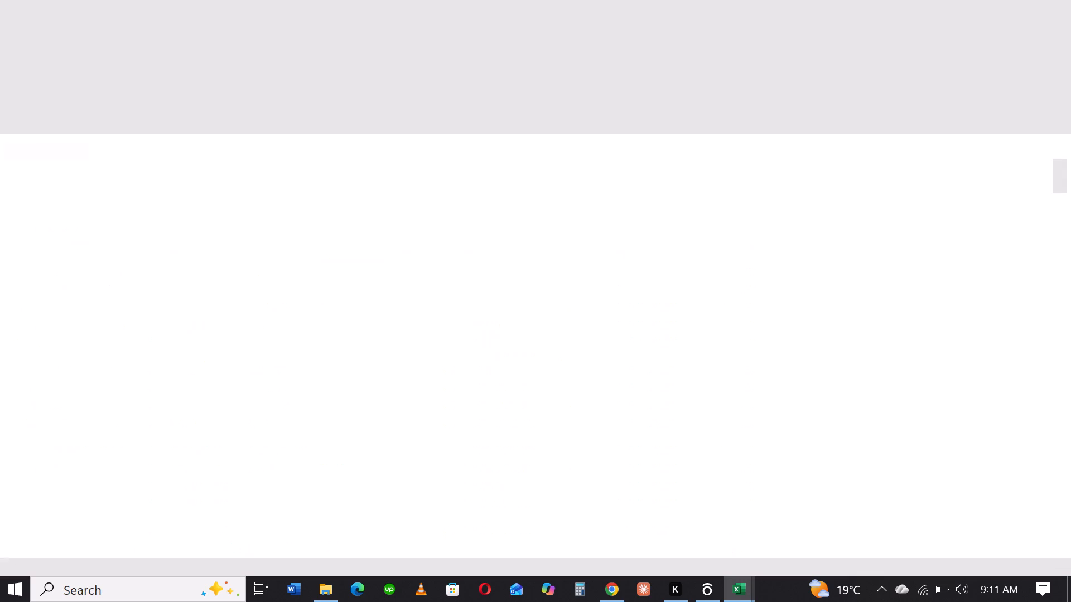
left_click(1070, 0)
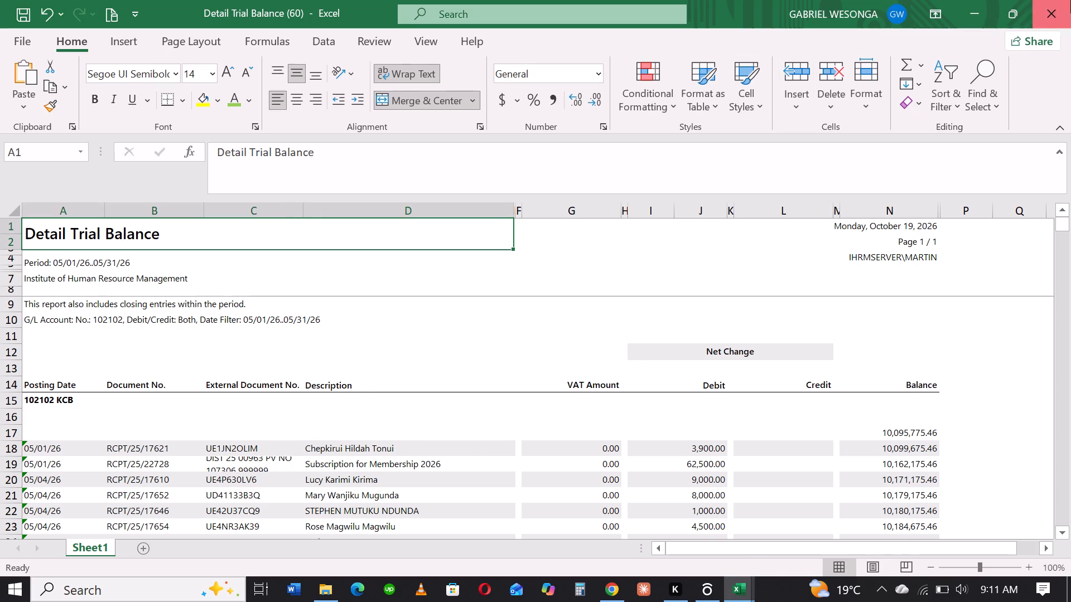
Open the Detail Trial Balance (59) workbook from Downloads to check its period and entries, and close it.
left_click(332, 592)
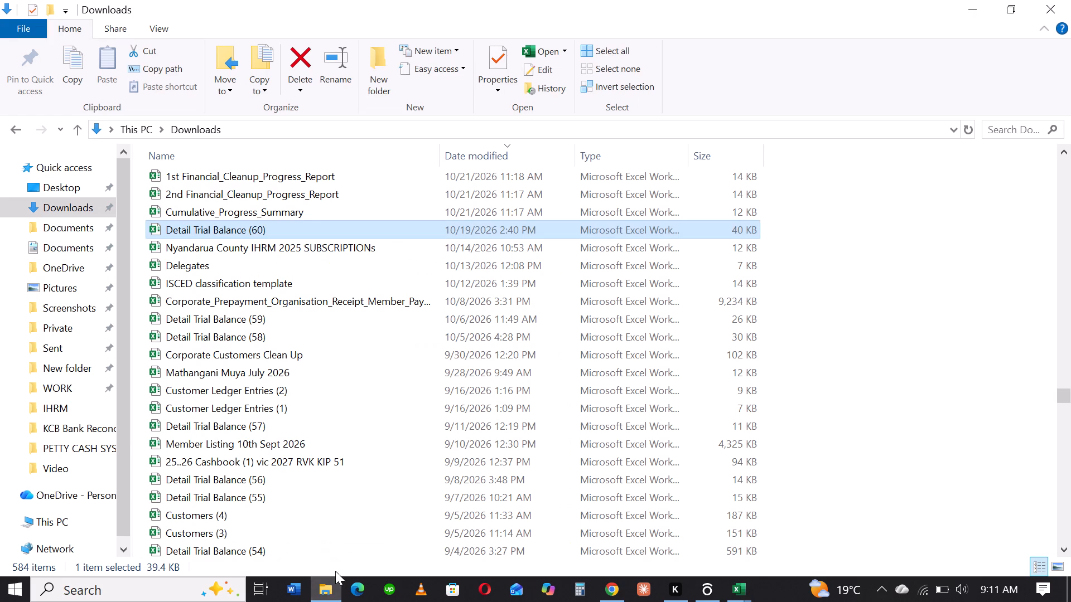
double_click(290, 315)
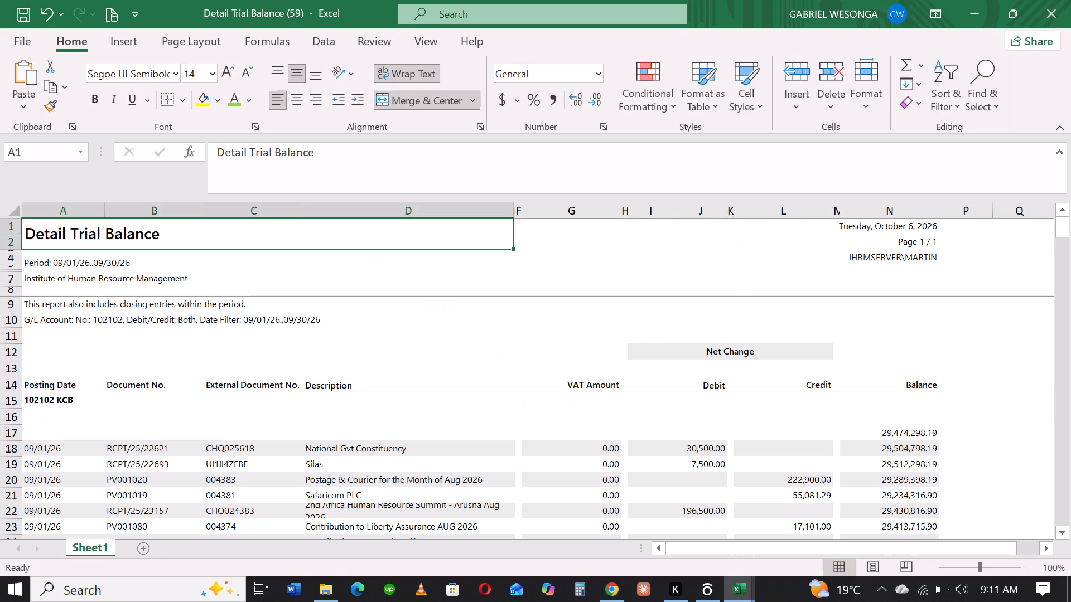
left_click(1067, 3)
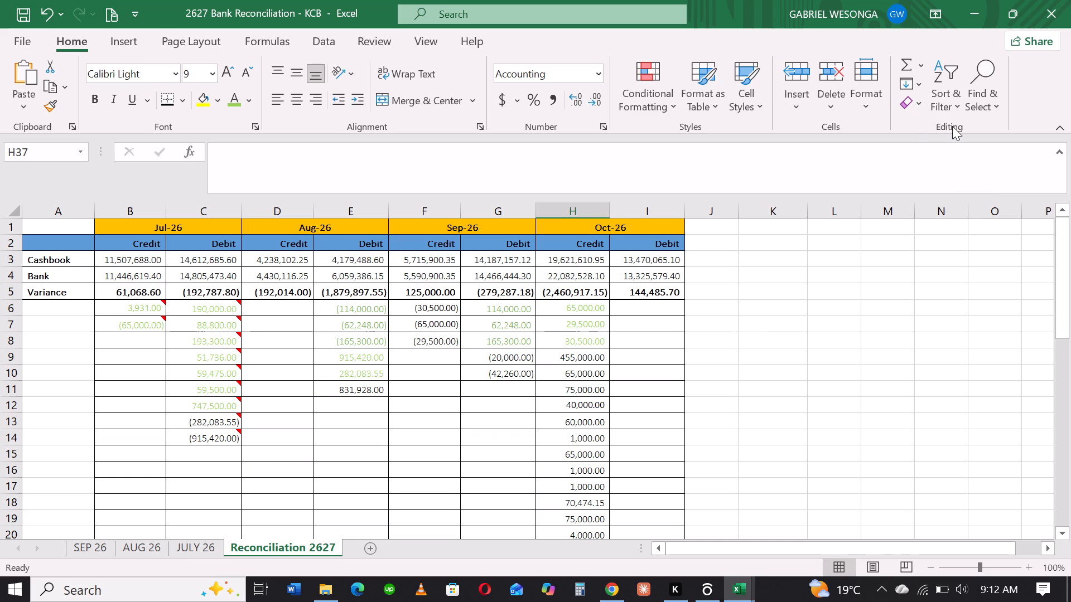
Review the October credit column of the reconciliation from the variance down to the green total row.
left_click_drag(1062, 274, 1059, 367)
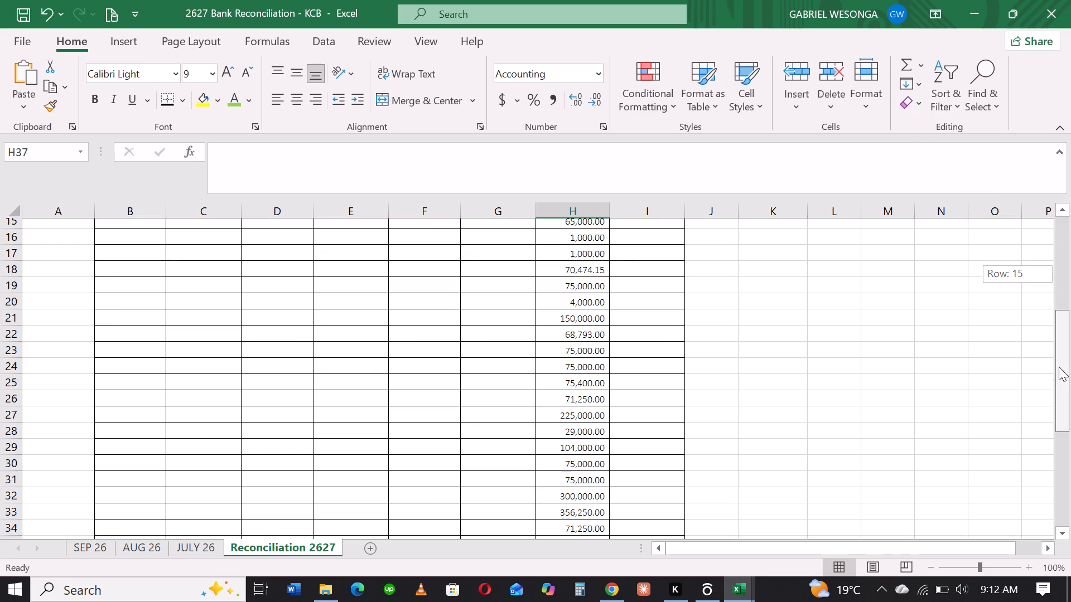
left_click_drag(1059, 367, 1059, 356)
left_click_drag(1062, 342, 1044, 445)
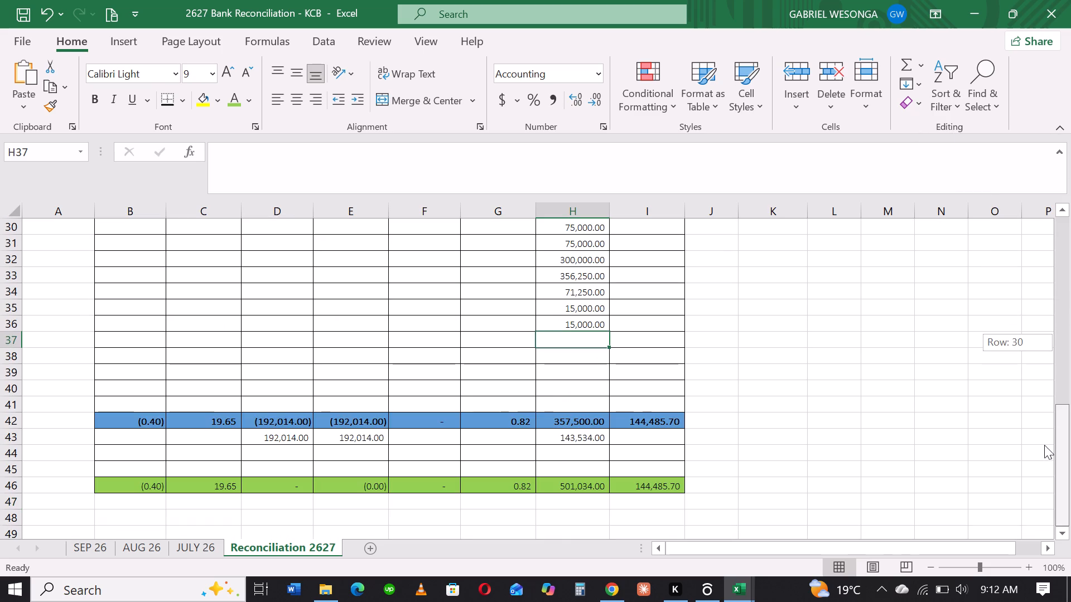
left_click_drag(1044, 445, 1070, 193)
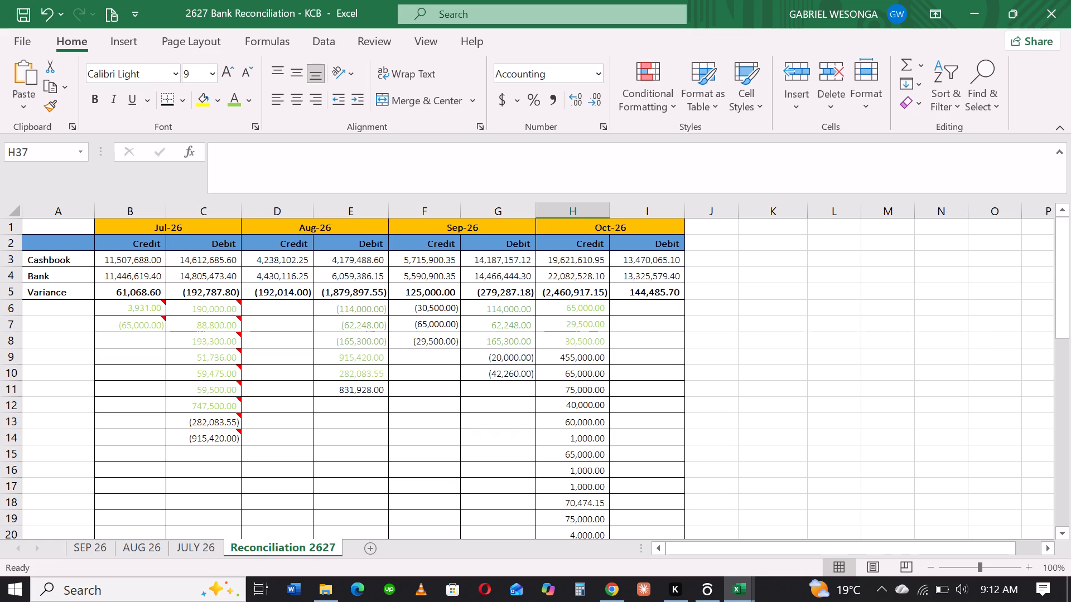
Bring up the RAV Endpoint Protection notification and dismiss it.
left_click(713, 588)
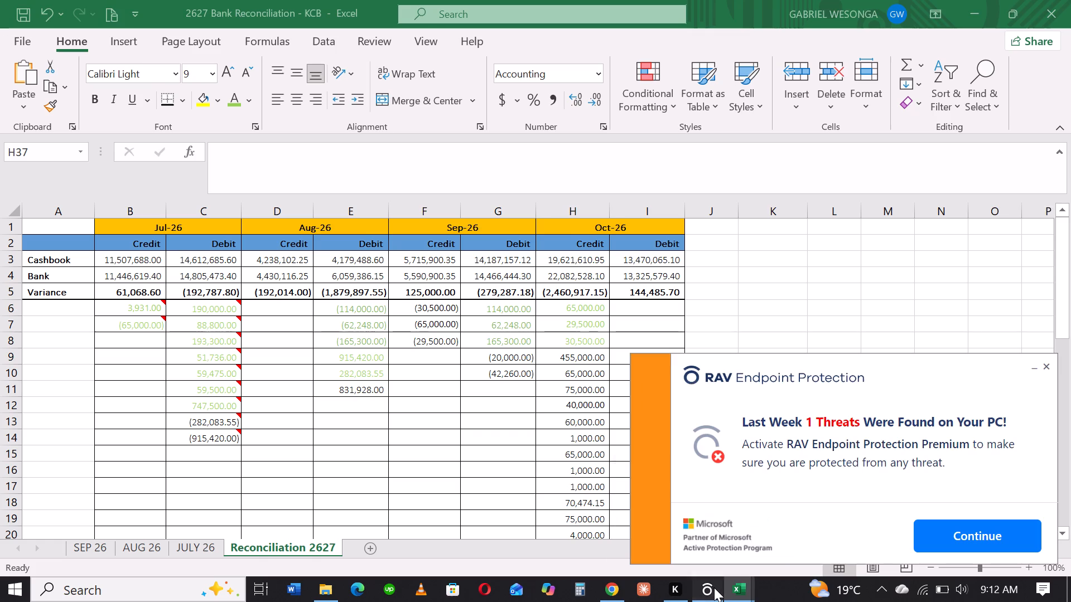
left_click(1044, 366)
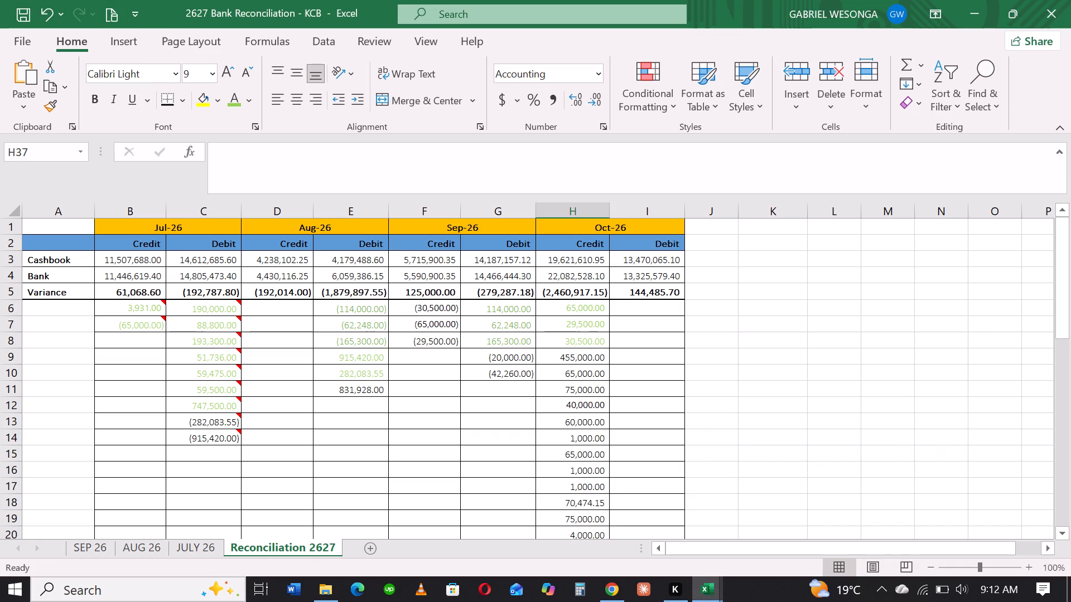